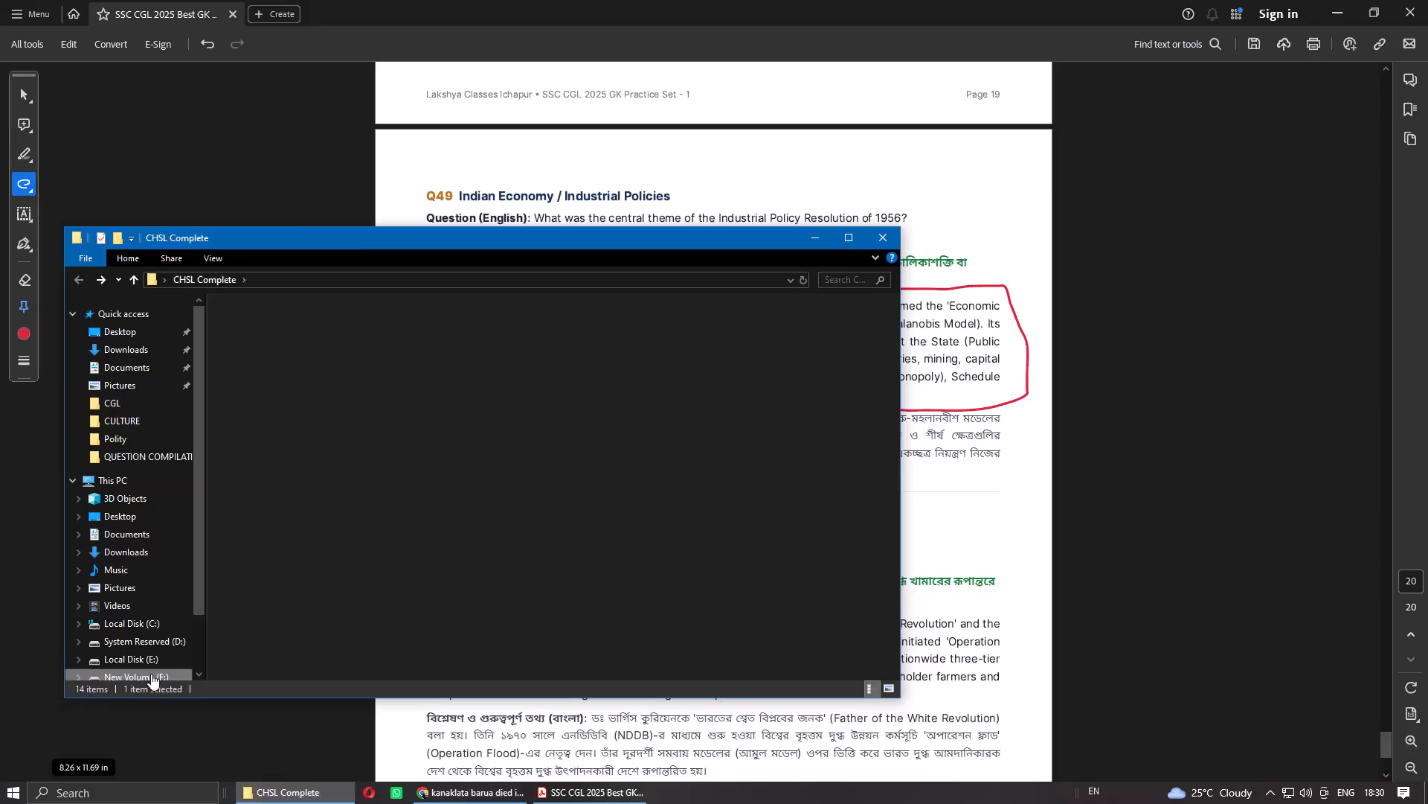
Open the 5 YEARS PLAN document from the Economics folder inside Study.
double_click(494, 331)
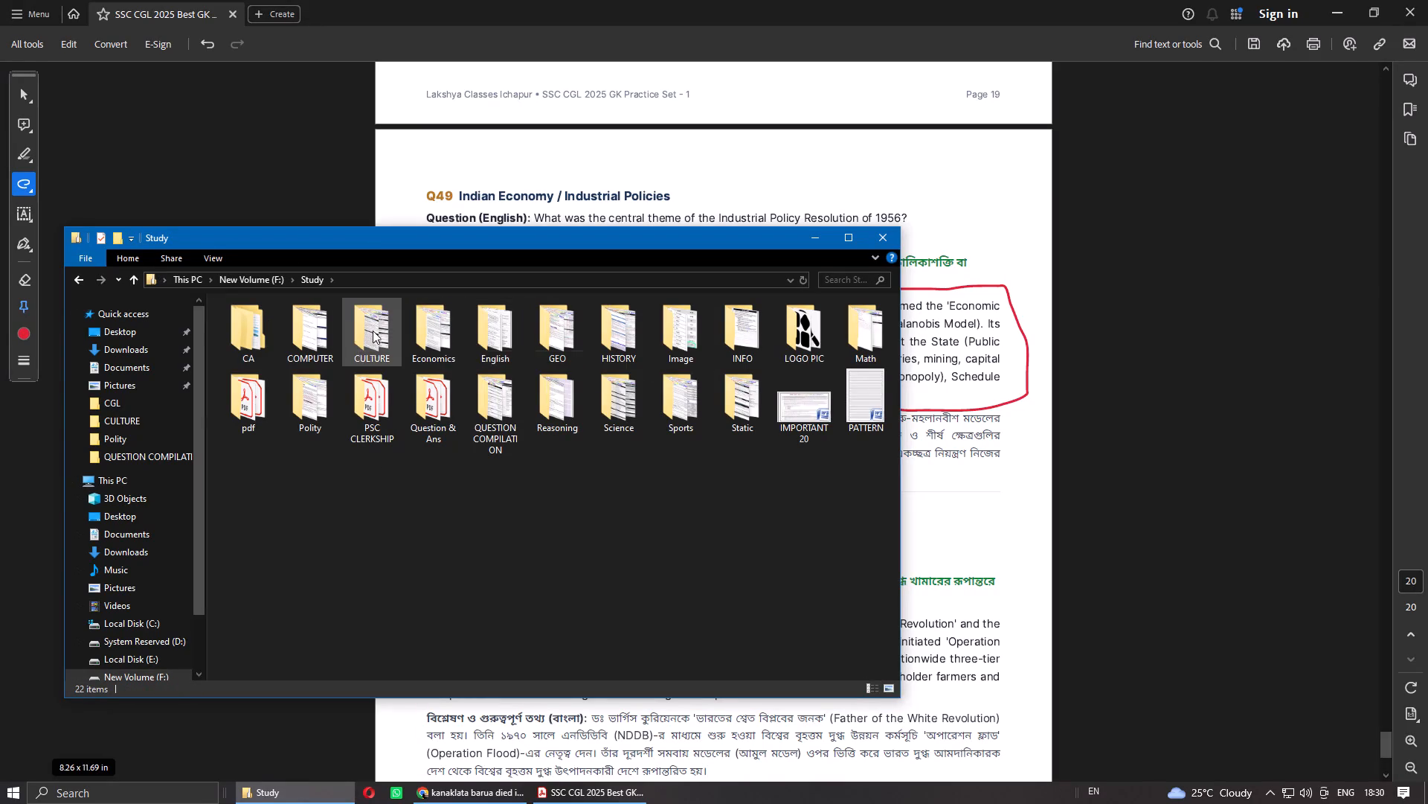
double_click(430, 325)
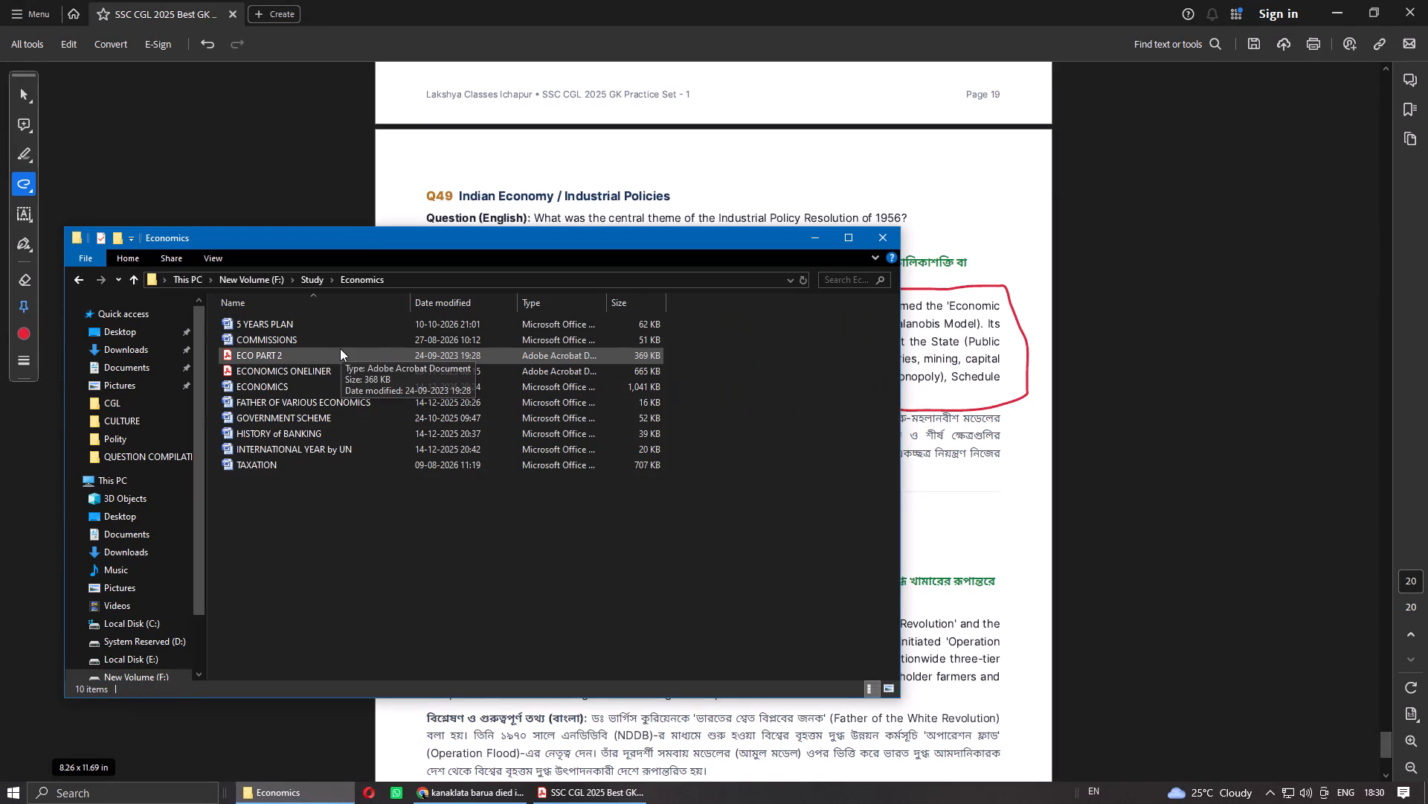
double_click(321, 331)
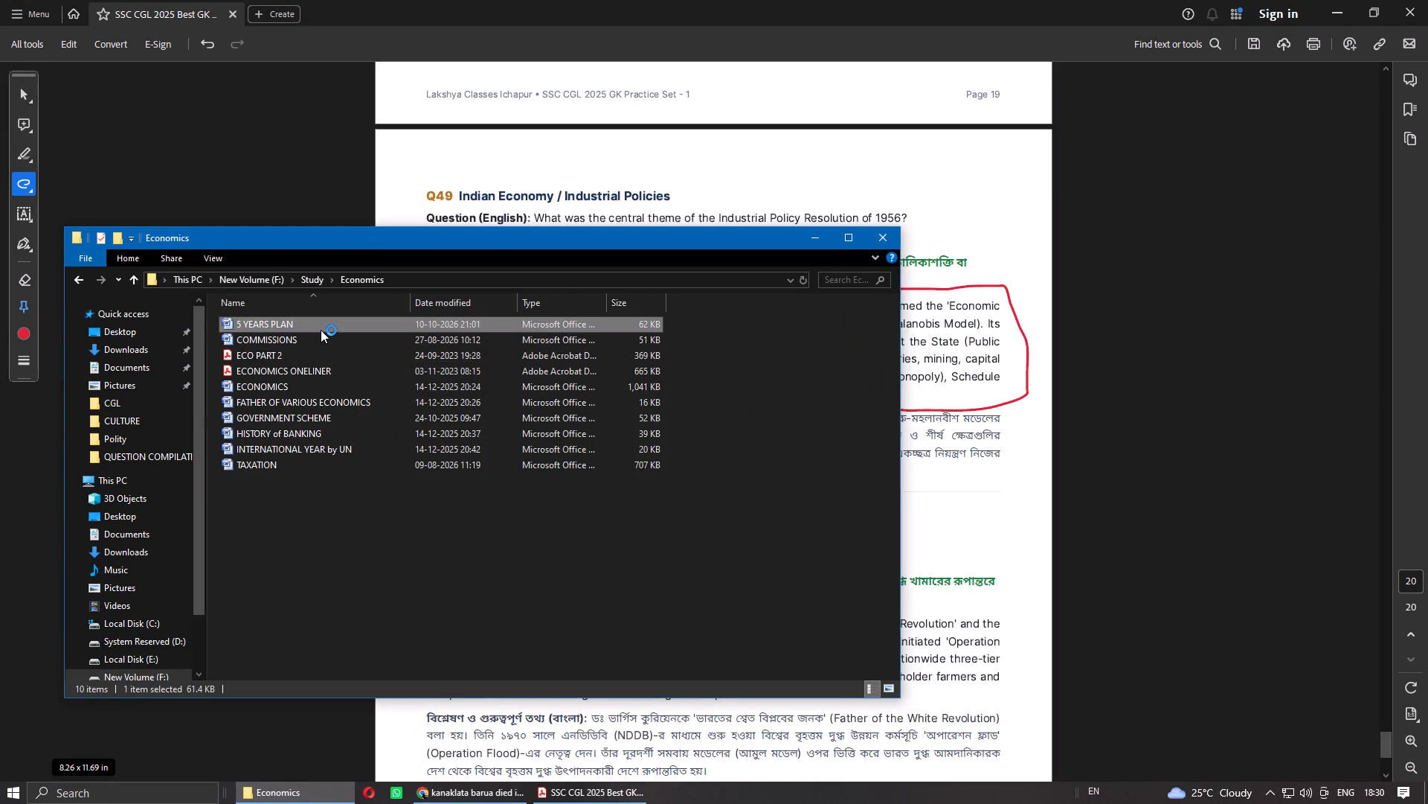
Add an empty bullet after the TVTV Institute of Fundamental Research line in the 2nd (1956-61) plan entry.
scroll(942, 358, down, 5)
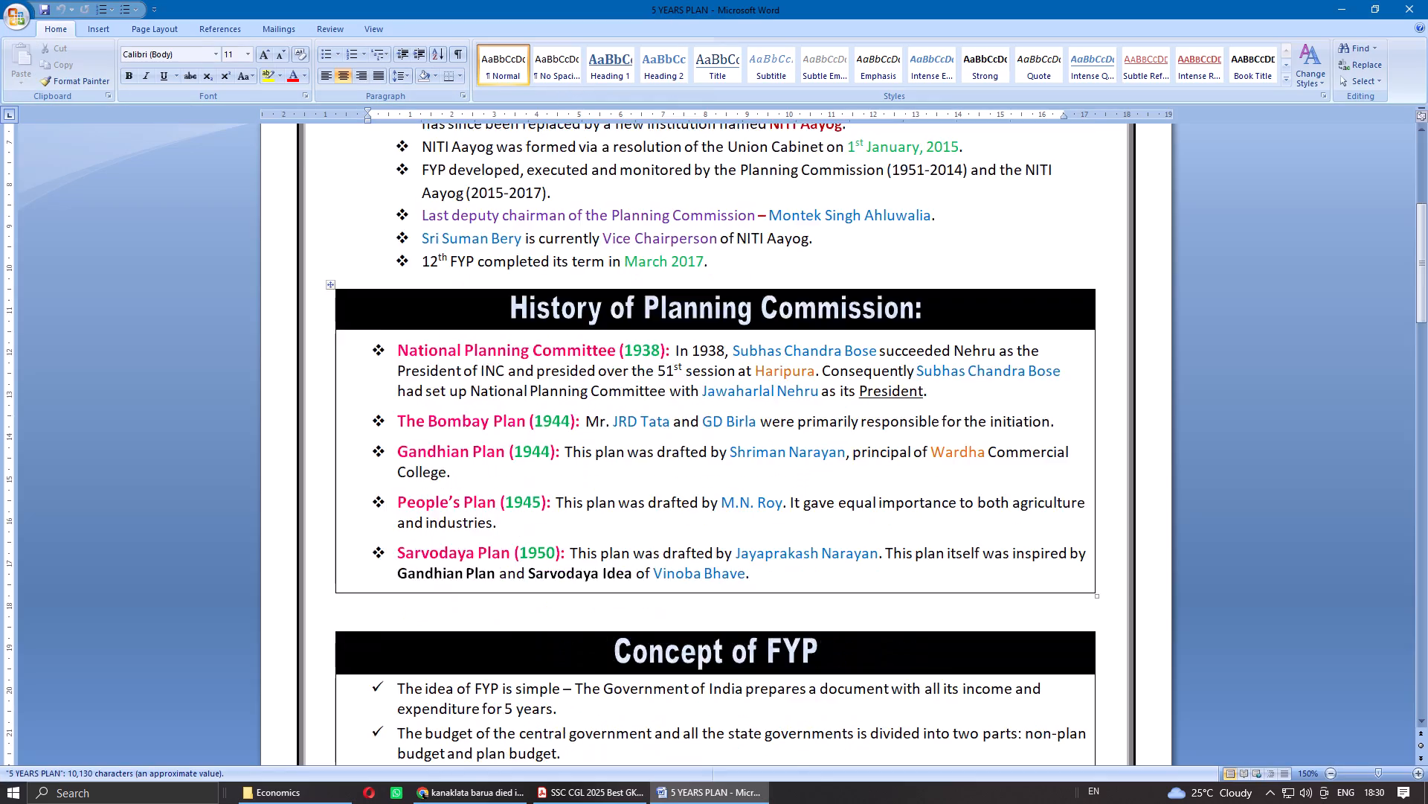
scroll(942, 358, down, 18)
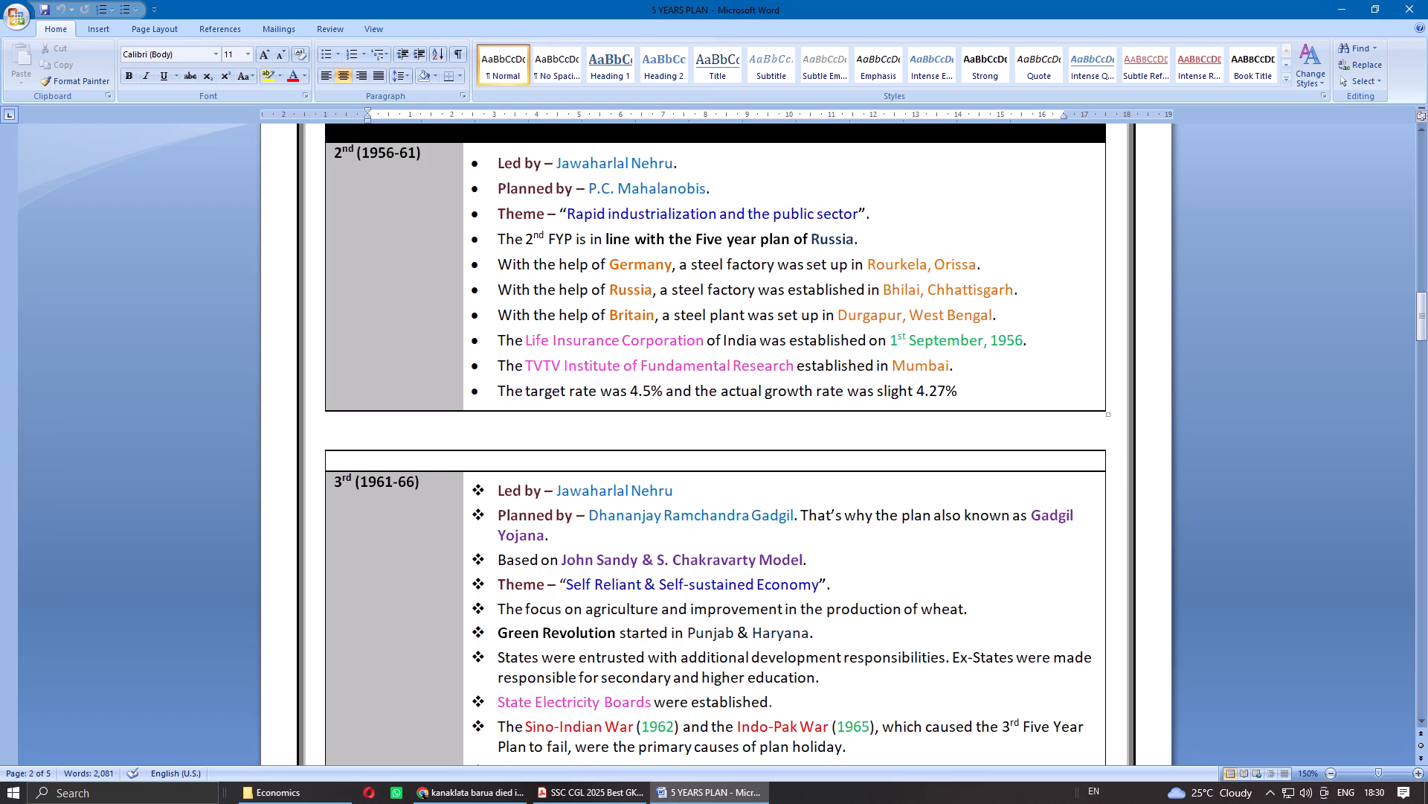
click(966, 366)
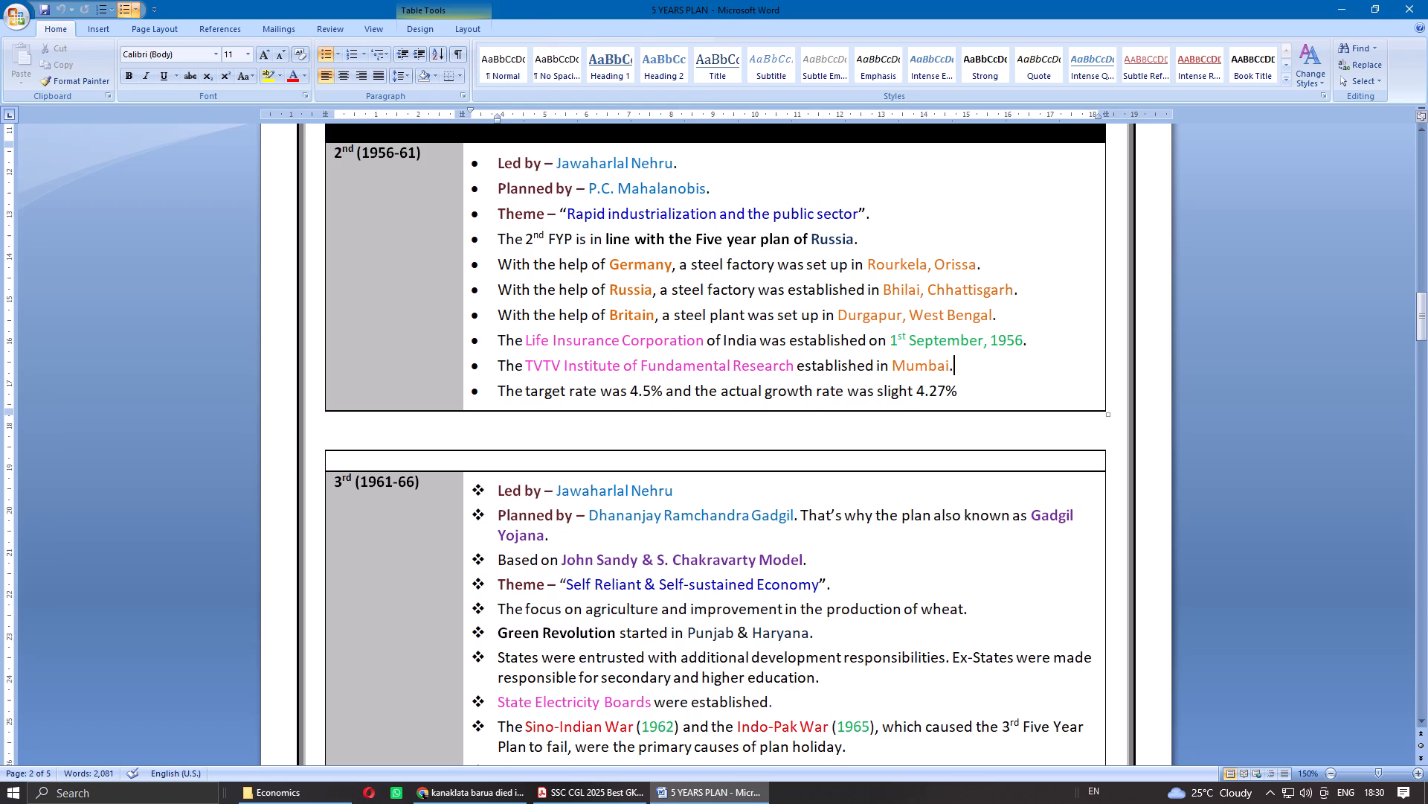
key(Return)
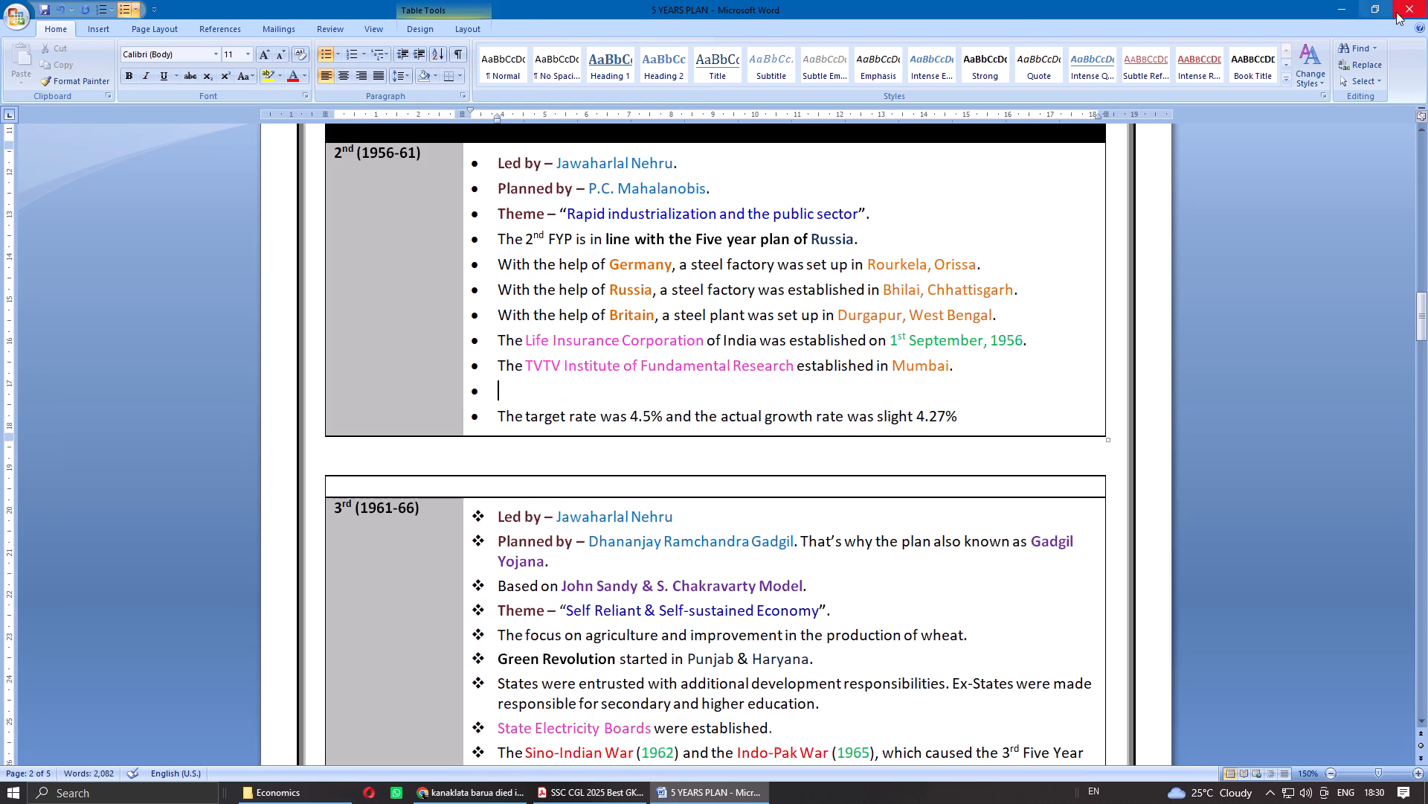
Minimize the file browser and resize the document window into a wide, short strip above the PDF's circled Q49 analysis.
click(1373, 9)
click(605, 243)
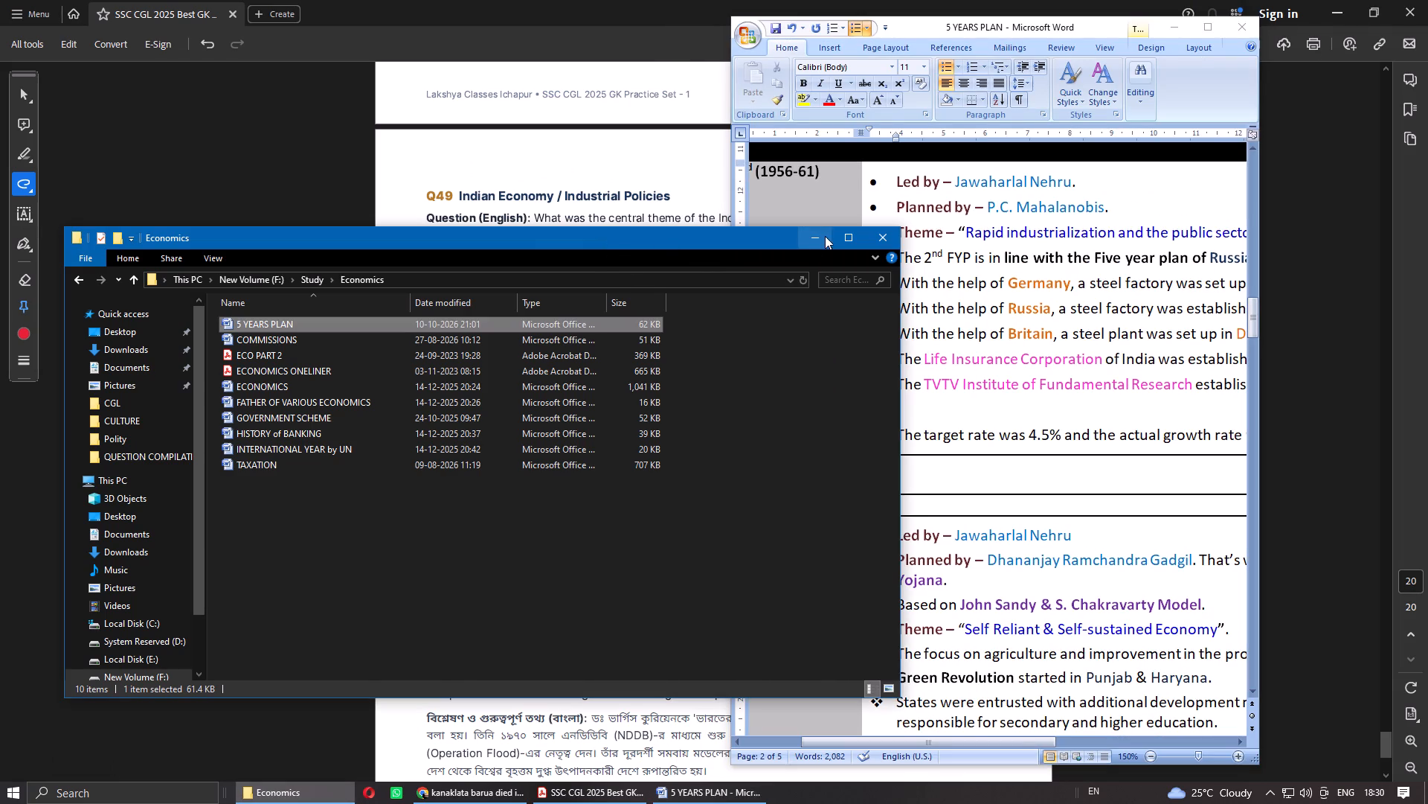
click(820, 236)
click(974, 22)
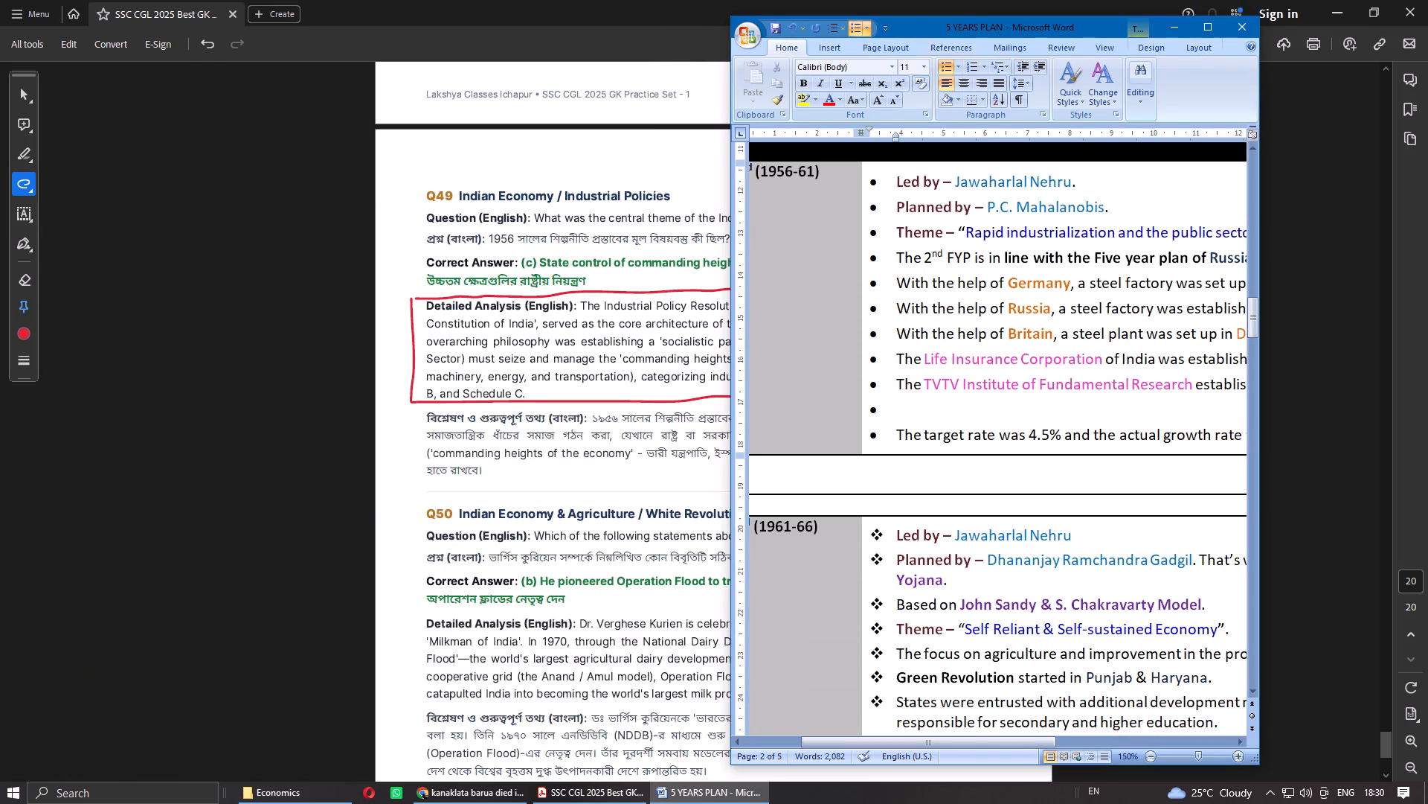
drag(956, 765, 932, 272)
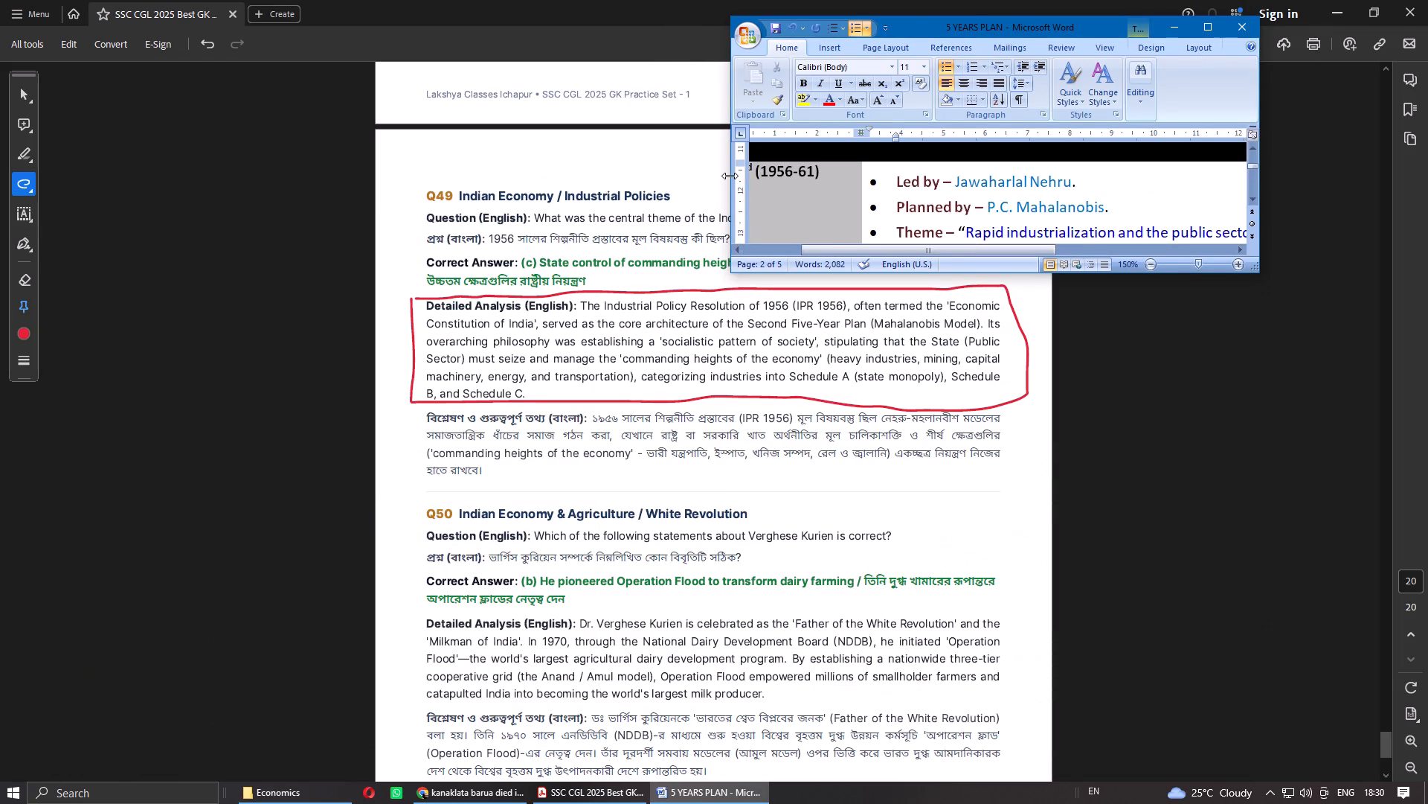
drag(731, 176, 620, 174)
drag(729, 179, 504, 170)
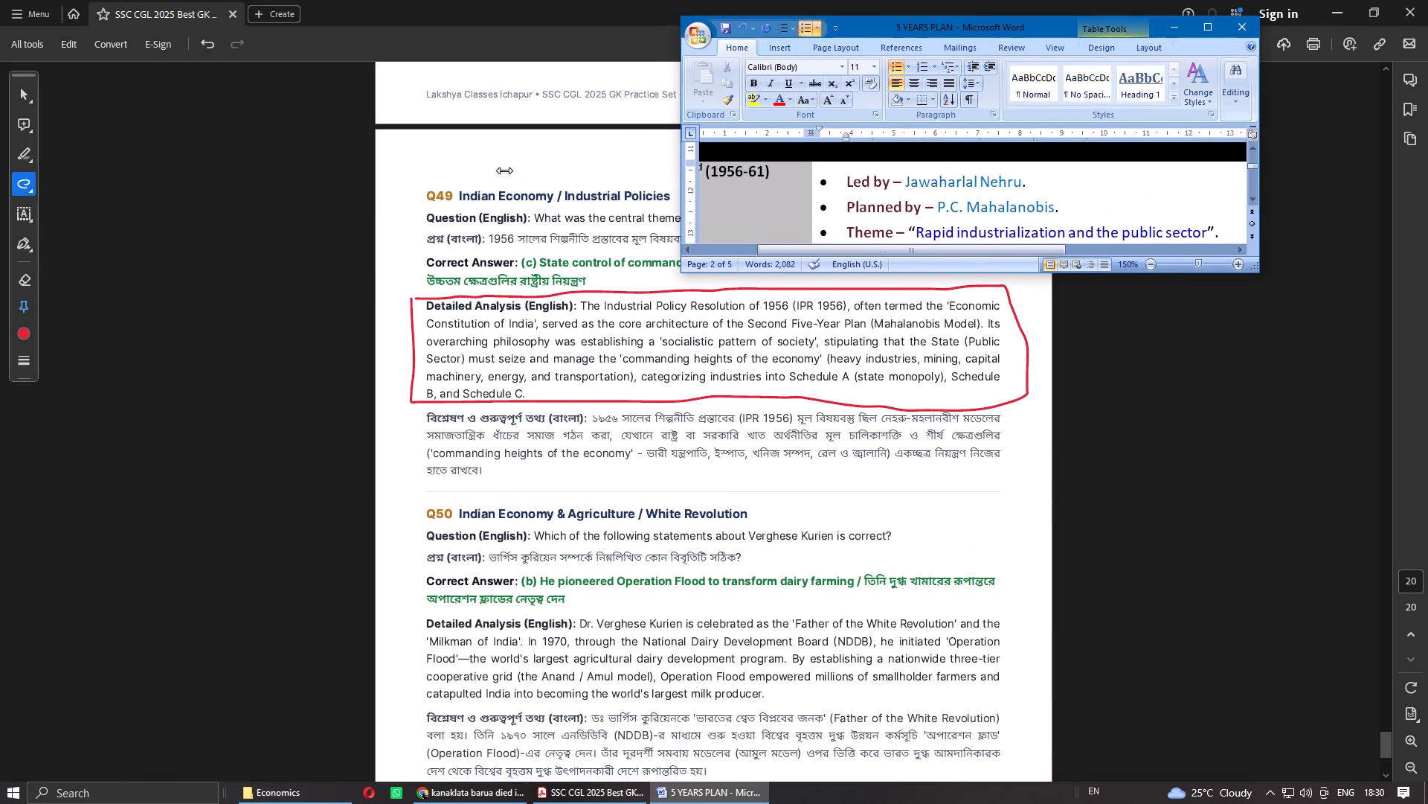
drag(504, 170, 161, 159)
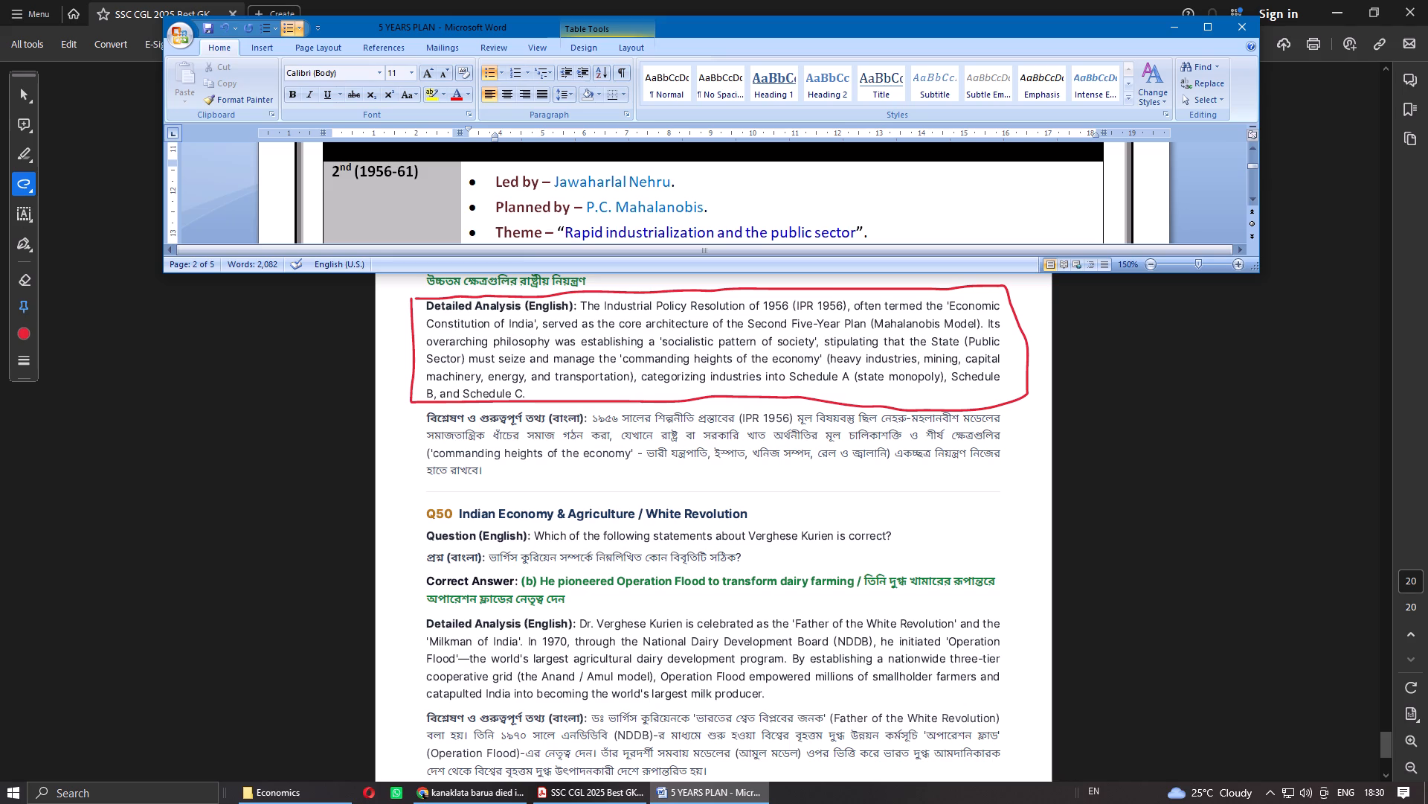
Begin the new bullet with the heading text "Industrial Policy Resolution (1956): ".
key(shift+t)
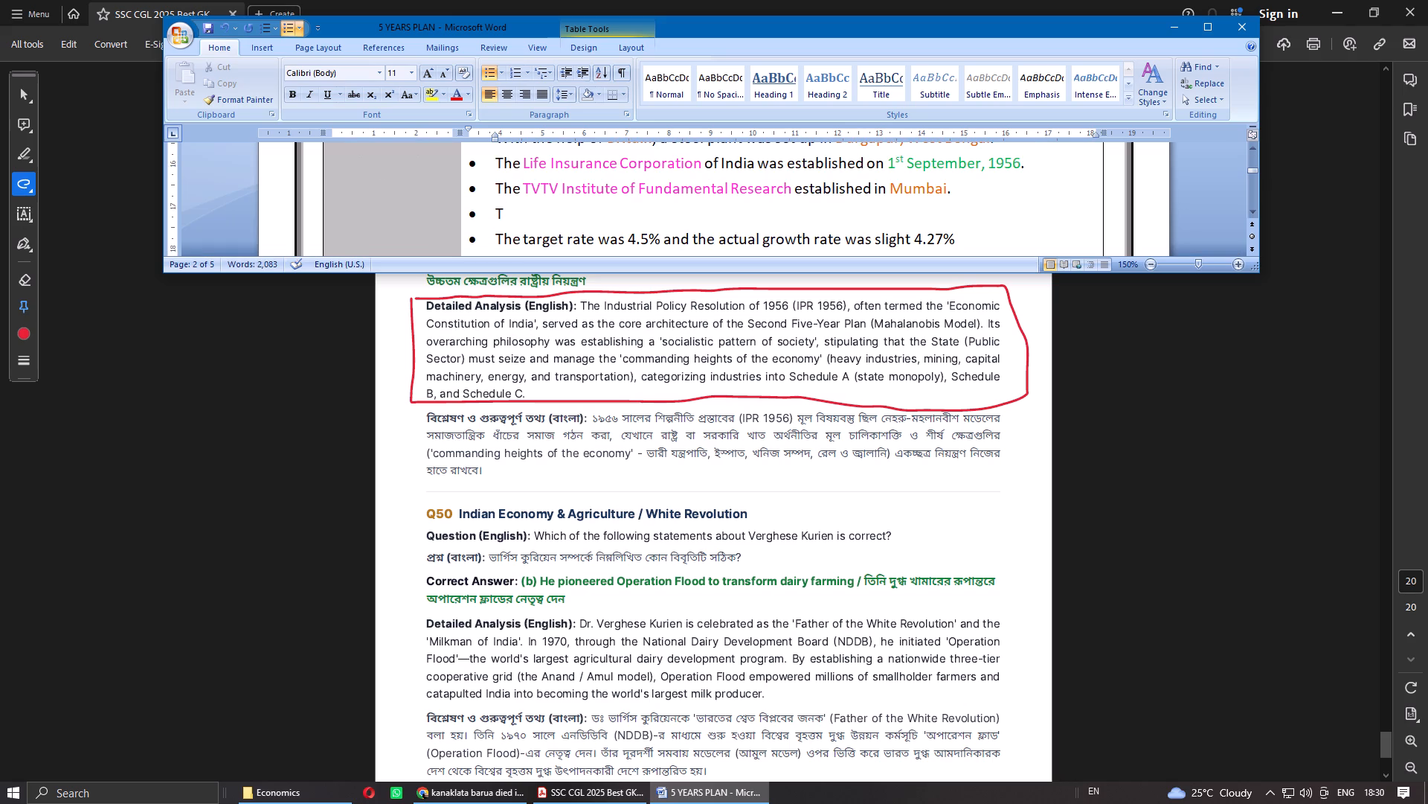
key(BackSpace)
text(Industrial Policy Resolution)
key(space)
text(())
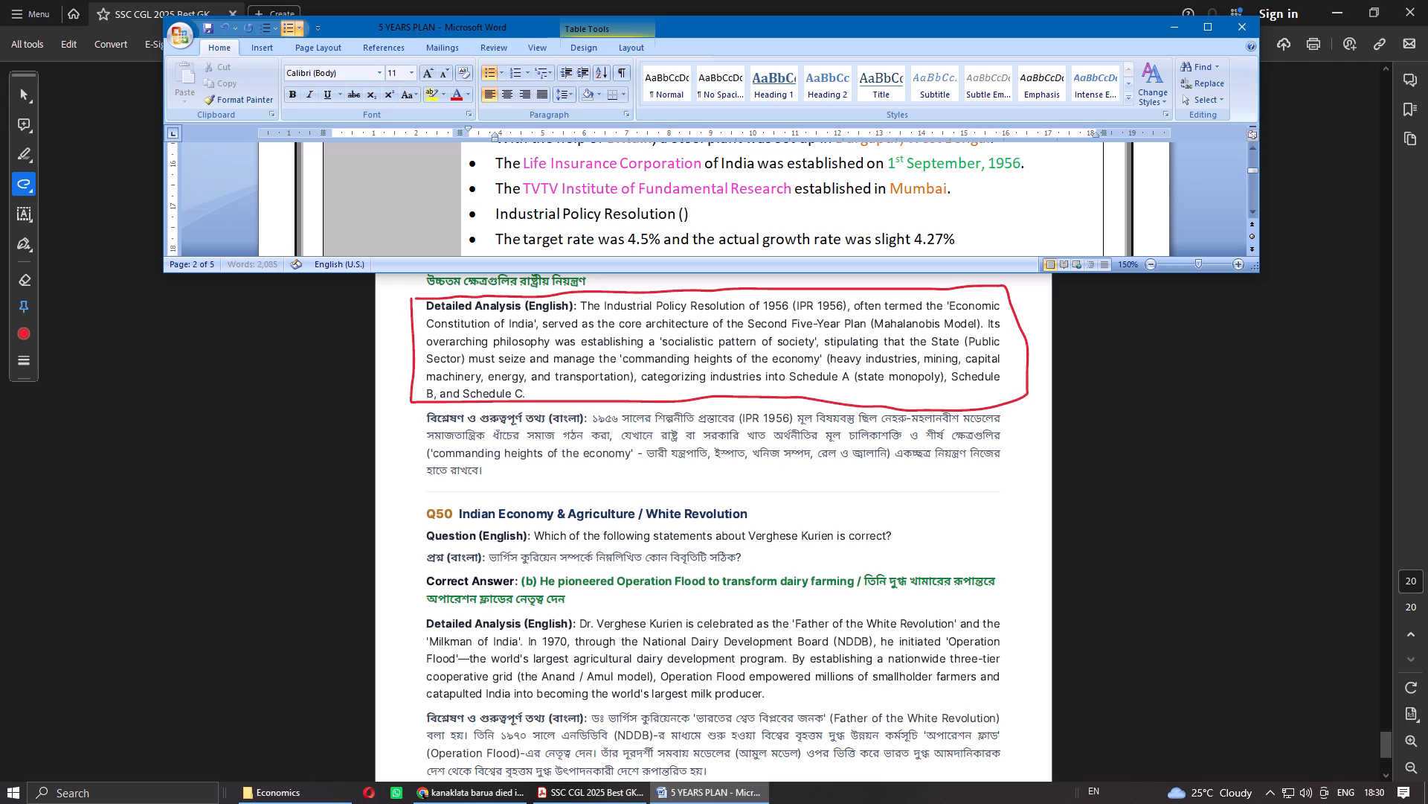
key(Left)
text(1956)
key(Right)
text(:)
key(space)
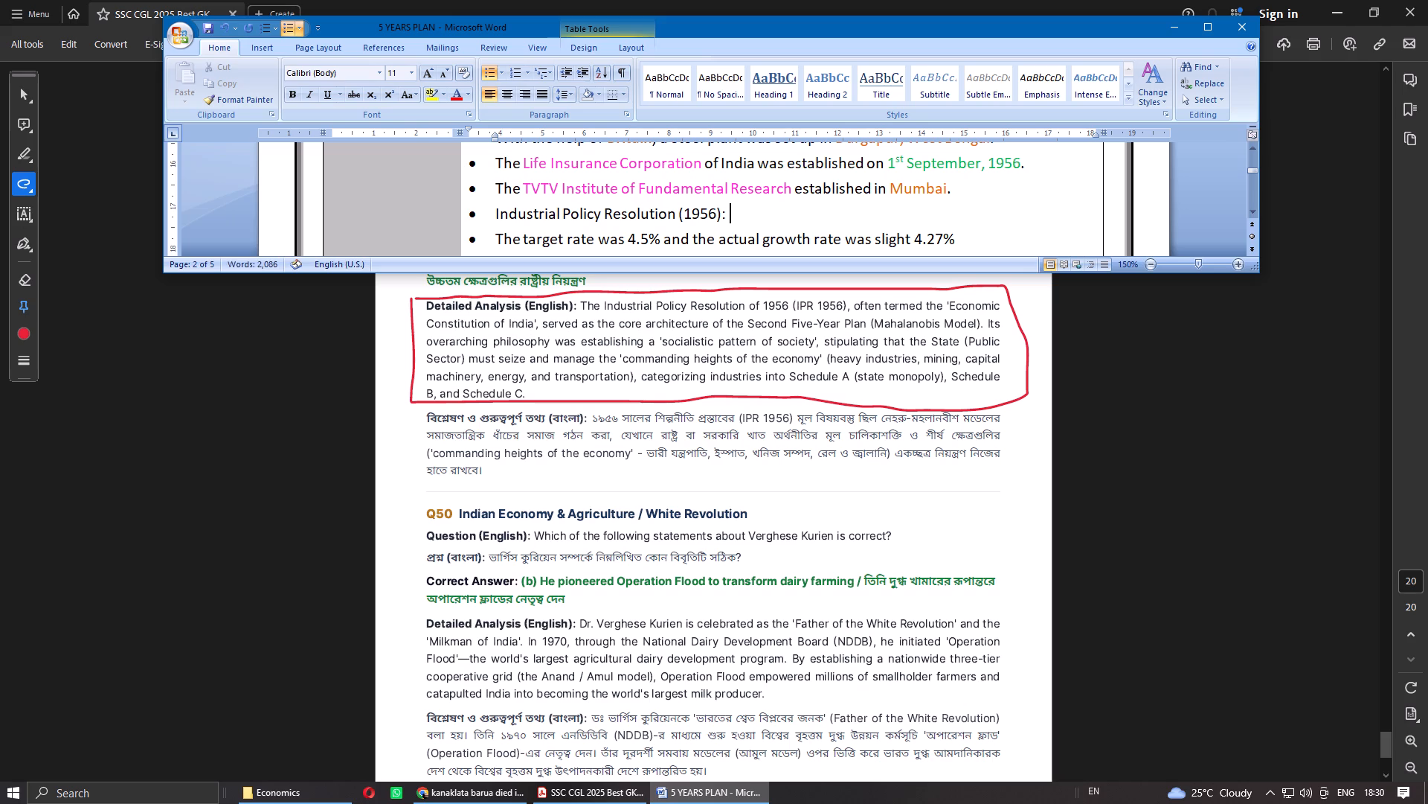
Continue the bullet with "It is often terms the 'Economic Constitution of India' ", keeping the phrase in single quotes.
text(It is often terms the)
key(space)
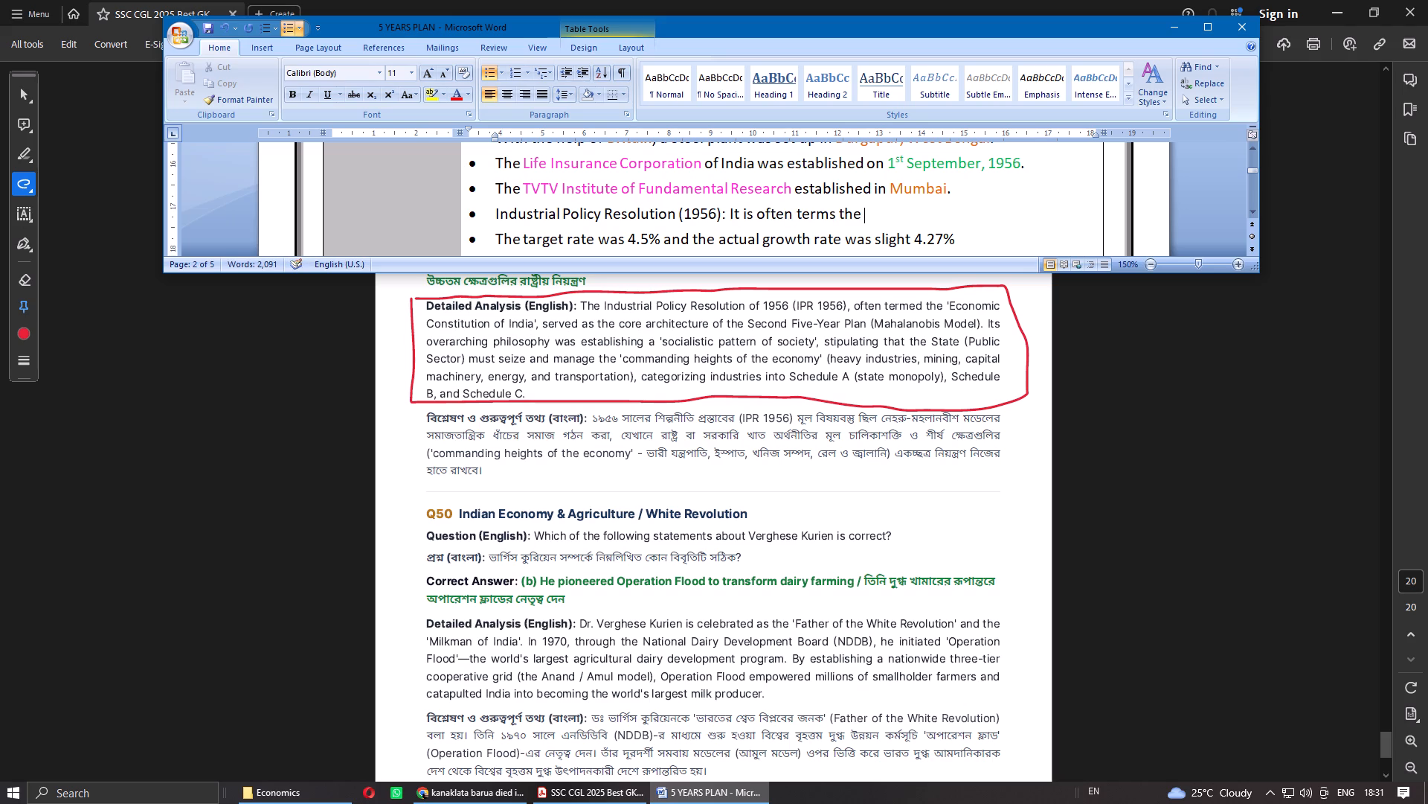
text('')
key(Left)
text(Economic Cons)
text(titution of India)
key(Right)
key(space)
Finish the bullet's first sentence with "served as the core architecture of 2nd FYP.".
text(served as the core ca)
key(BackSpace)
key(BackSpace)
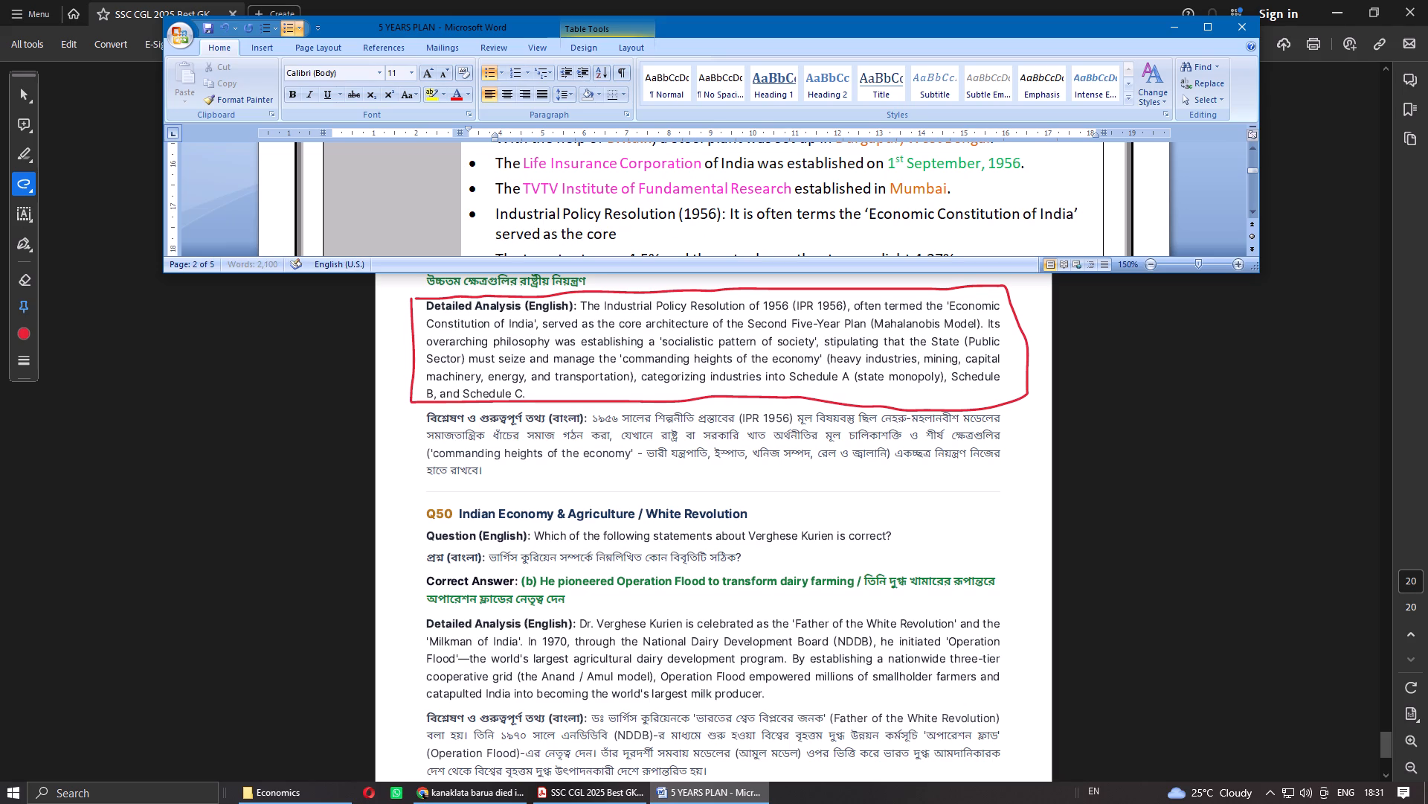
text(arch)
text(itecture of 2nd F)
text(YP)
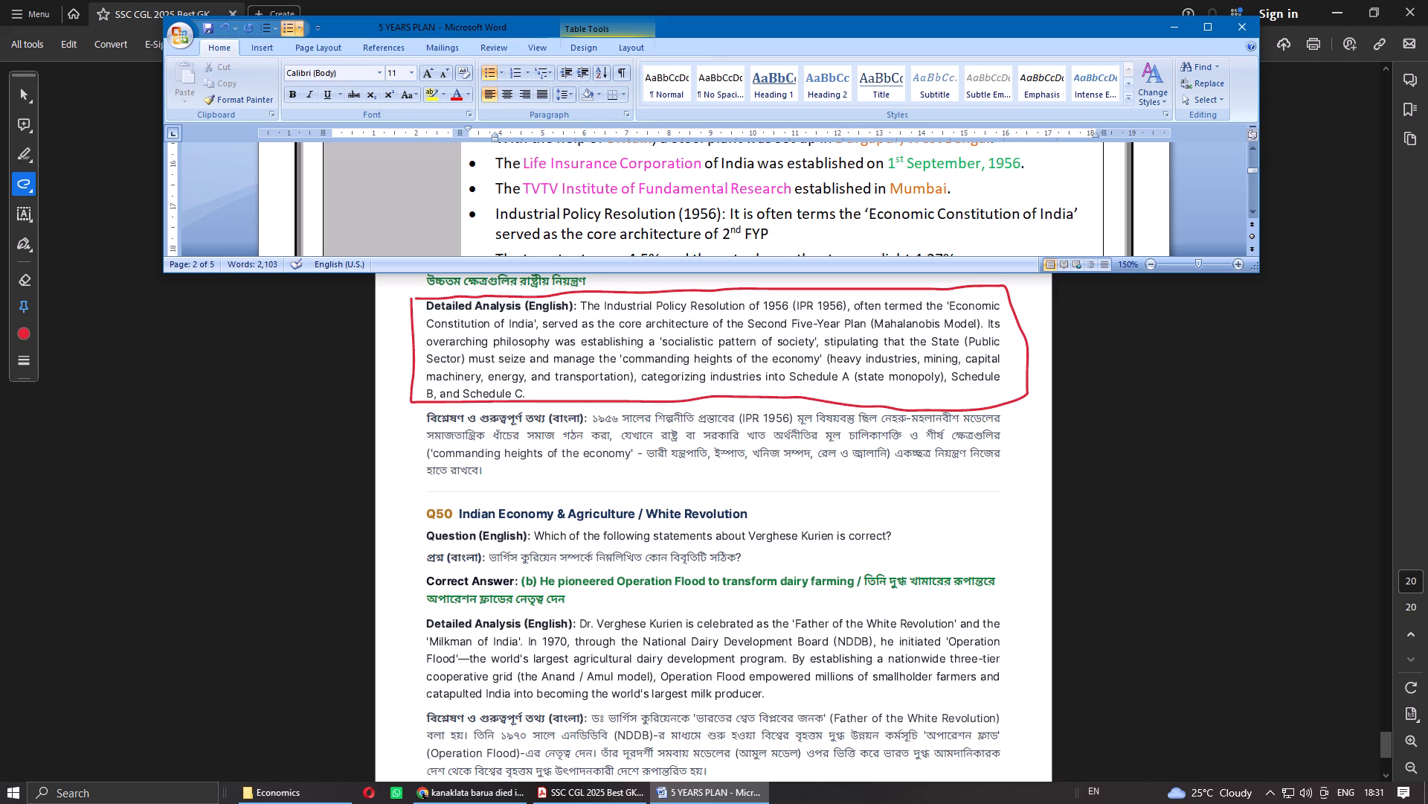
key(period)
Start the bullet's second sentence with "It's overarching ", using the spelling suggestion to correct the last word.
scroll(609, 420, up, 1)
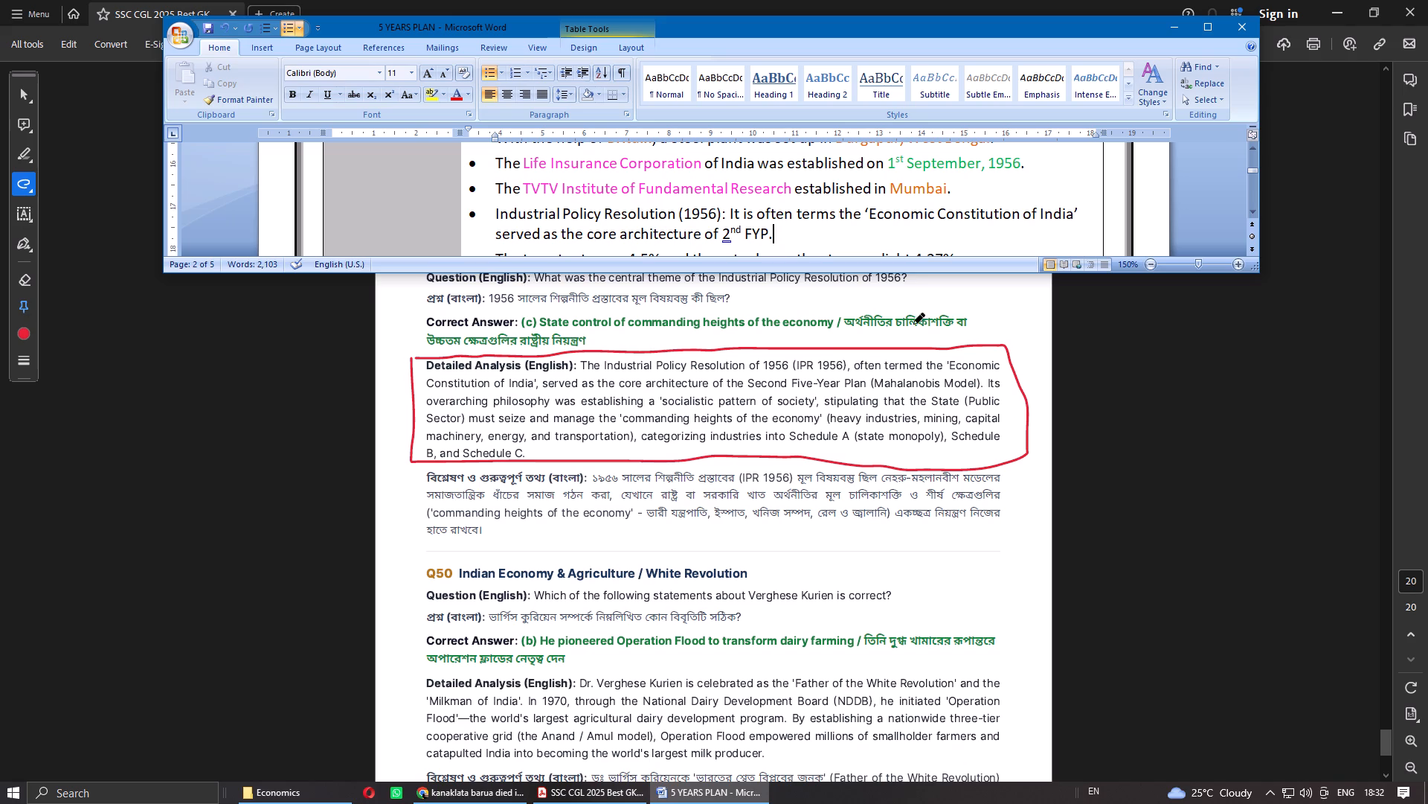
key(space)
text(It)
text('s over)
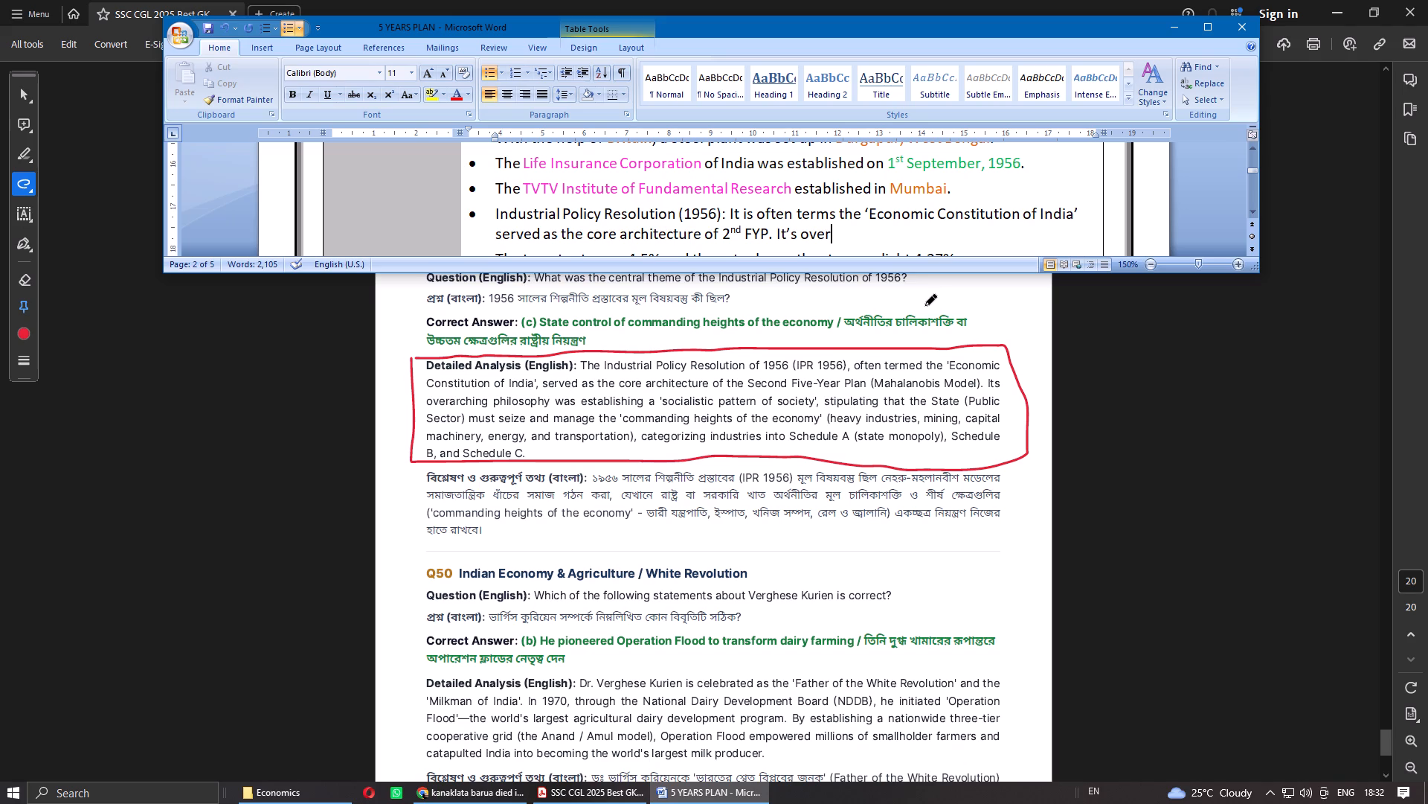
text(ar)
key(BackSpace)
text(ching)
key(space)
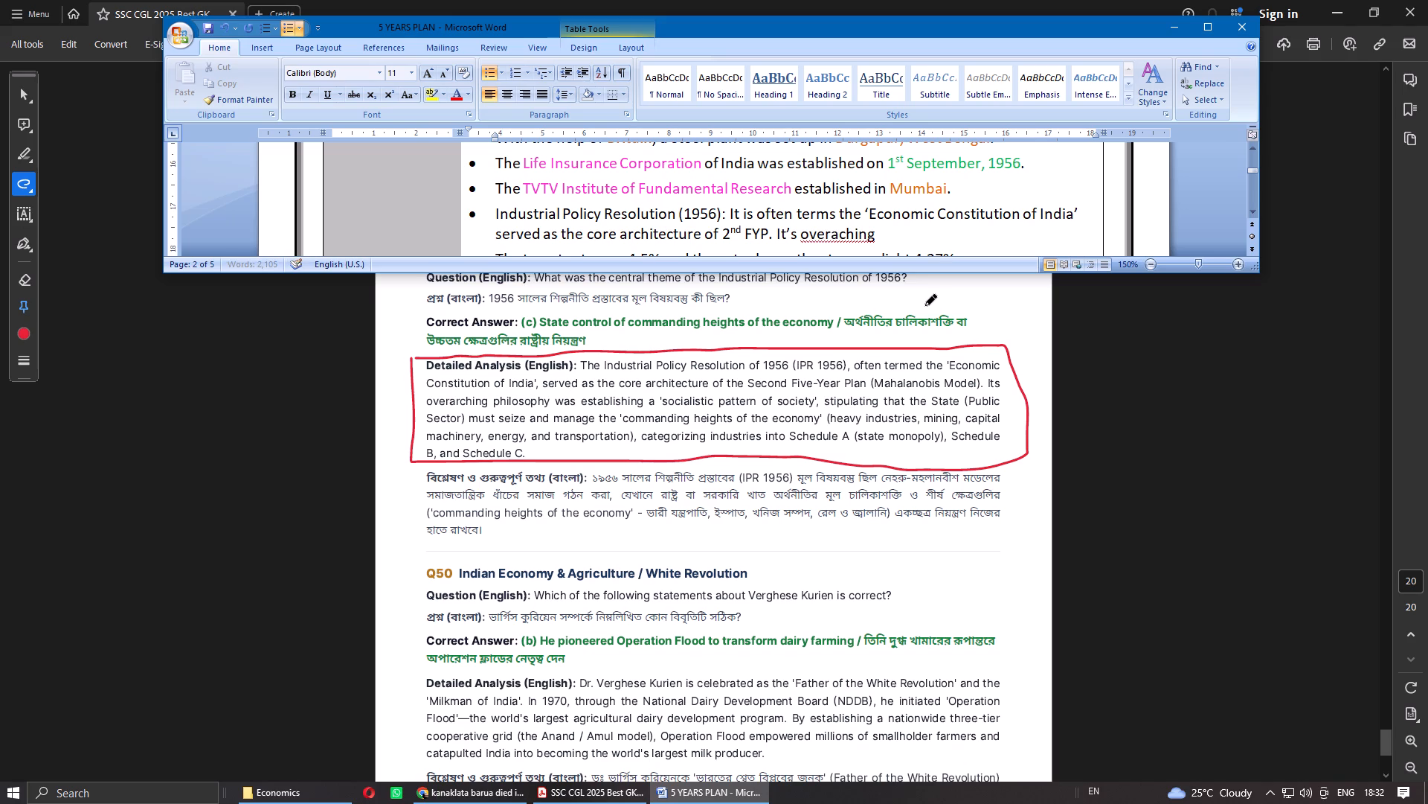
right_click(840, 243)
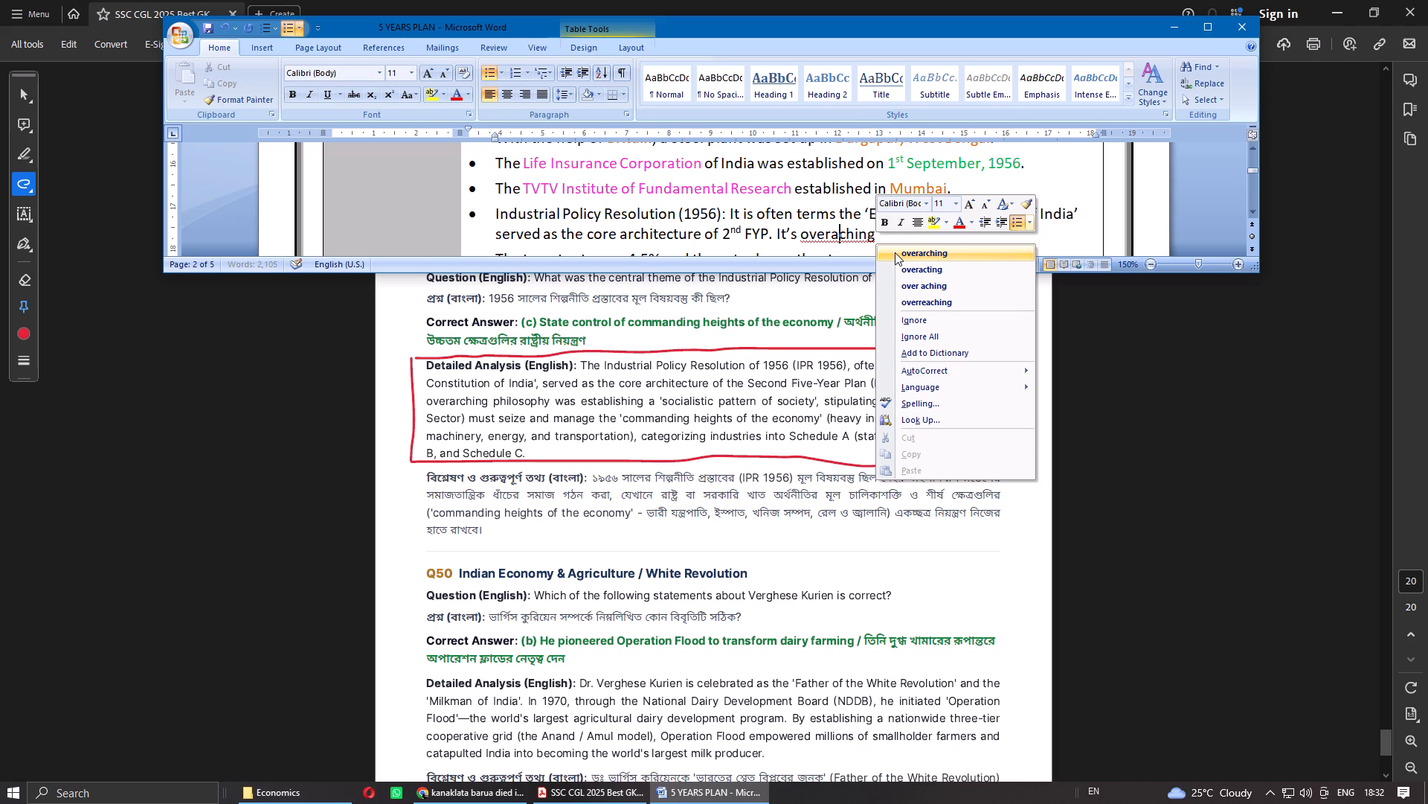
click(895, 252)
click(922, 237)
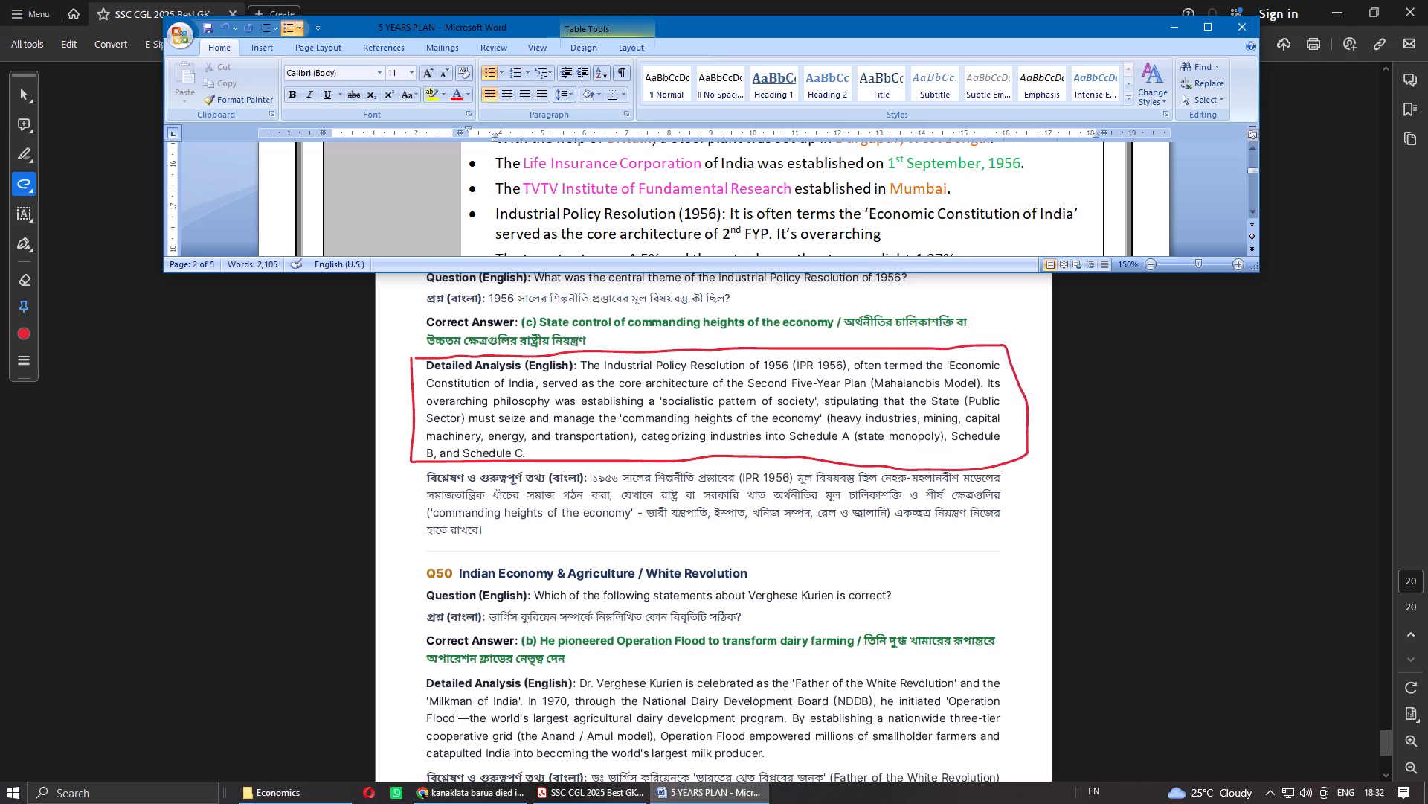
Continue the sentence with "philosophy was establishing a socialist pattern of society, stipulating that ".
text(philoso)
text(phy was establishing)
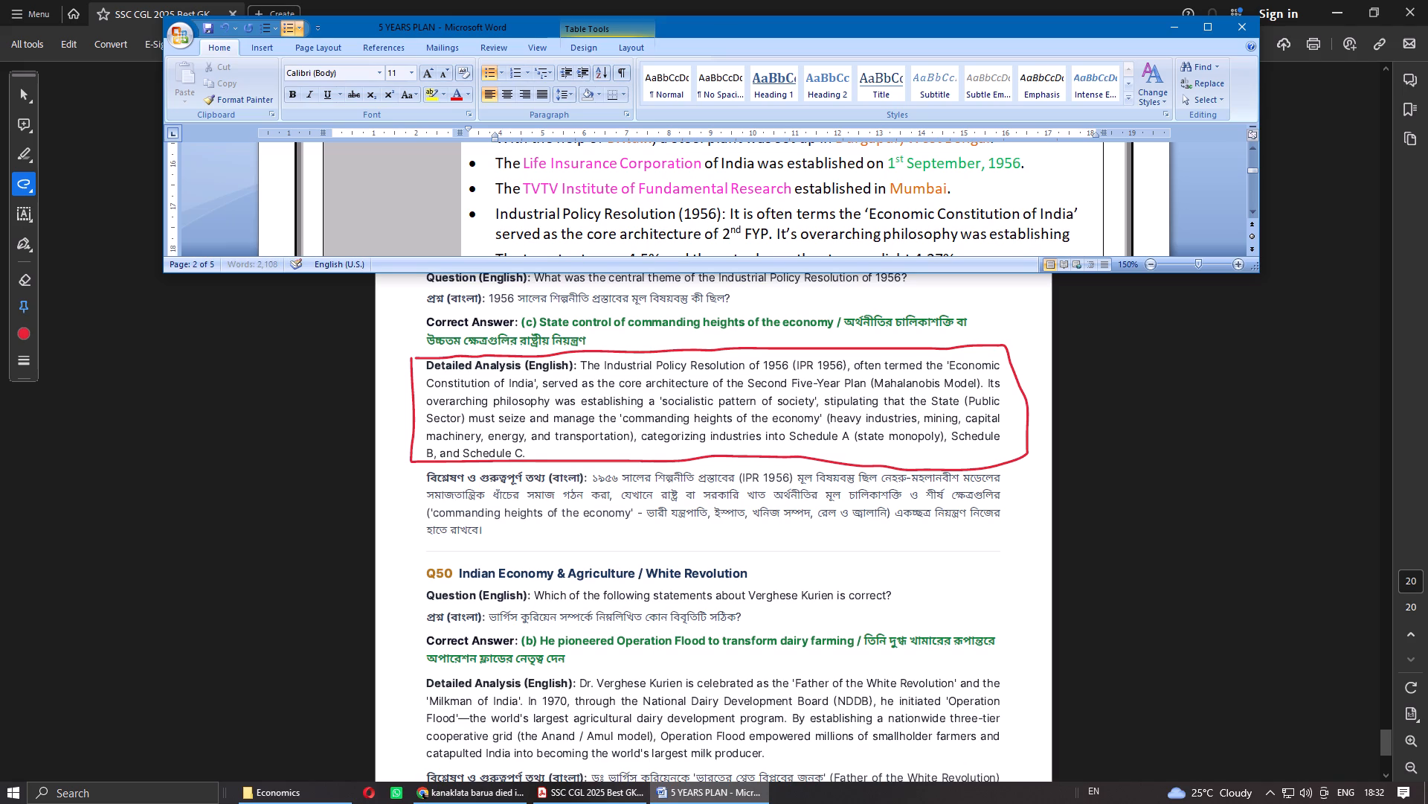
key(space)
key(a)
key(BackSpace)
text(a socia)
text(list pattern of soc)
text(iety)
text(, stipulating that)
key(space)
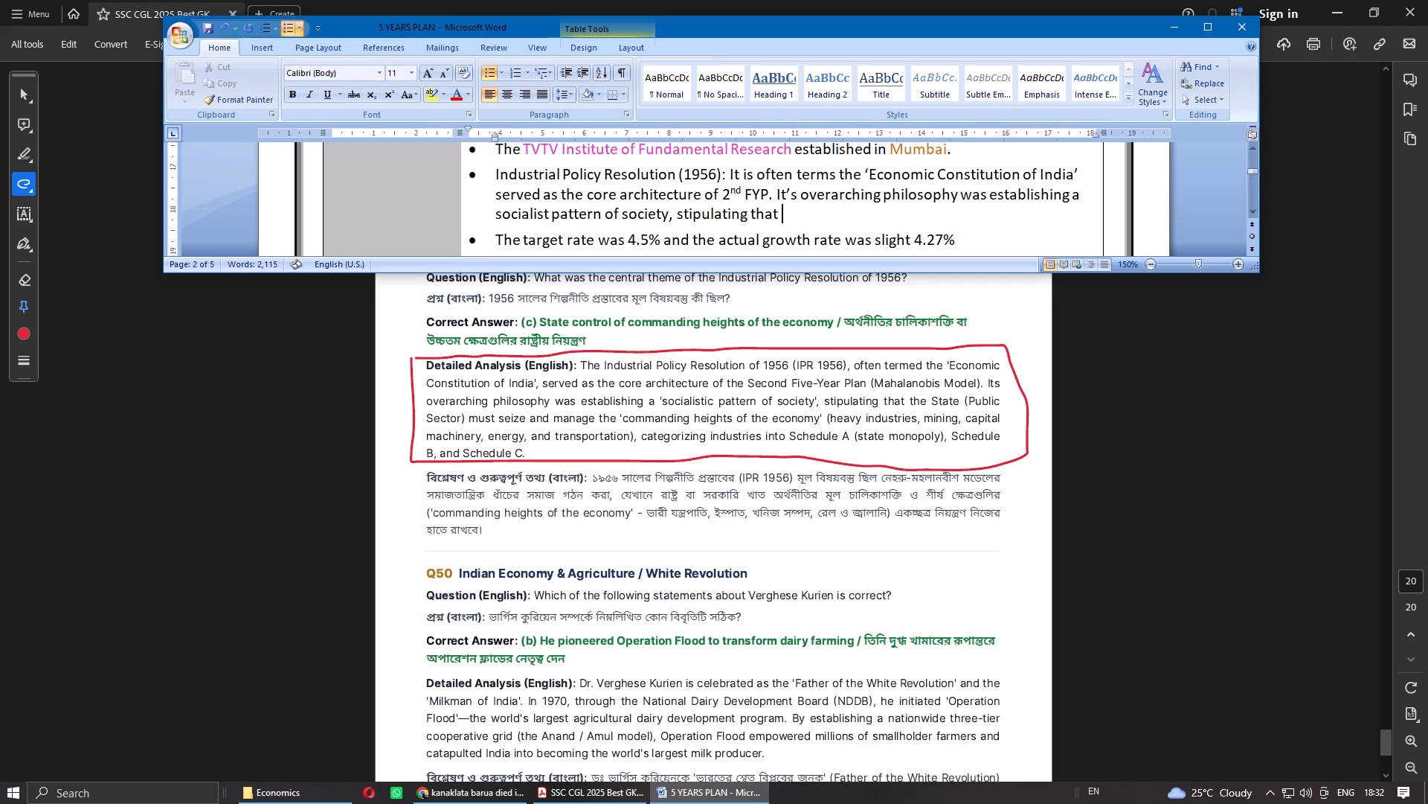
Finish the bullet's second sentence with "State must seize and manage the commanding heights of the economy" in bold, closing it with a full stop.
key(ctrl+b)
text(State)
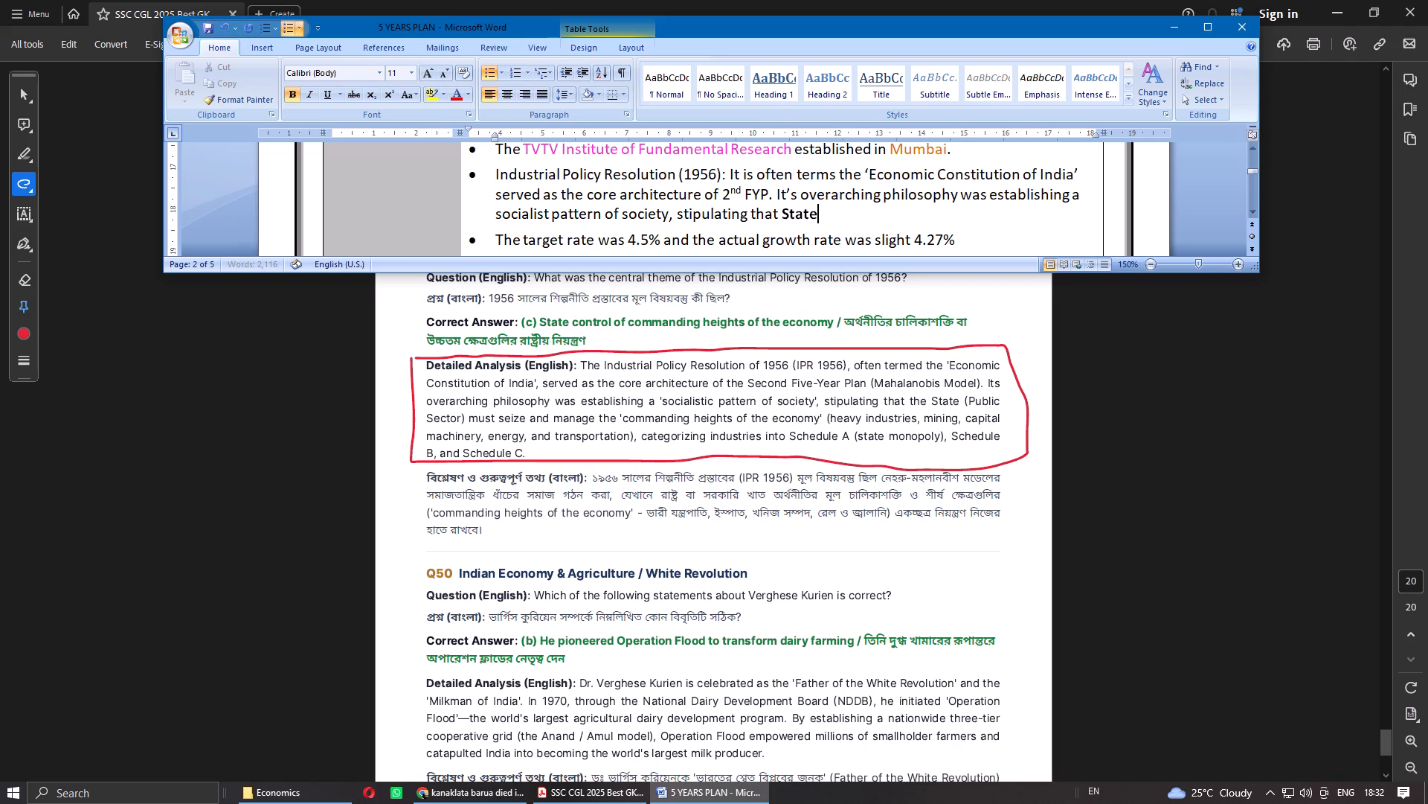
key(space)
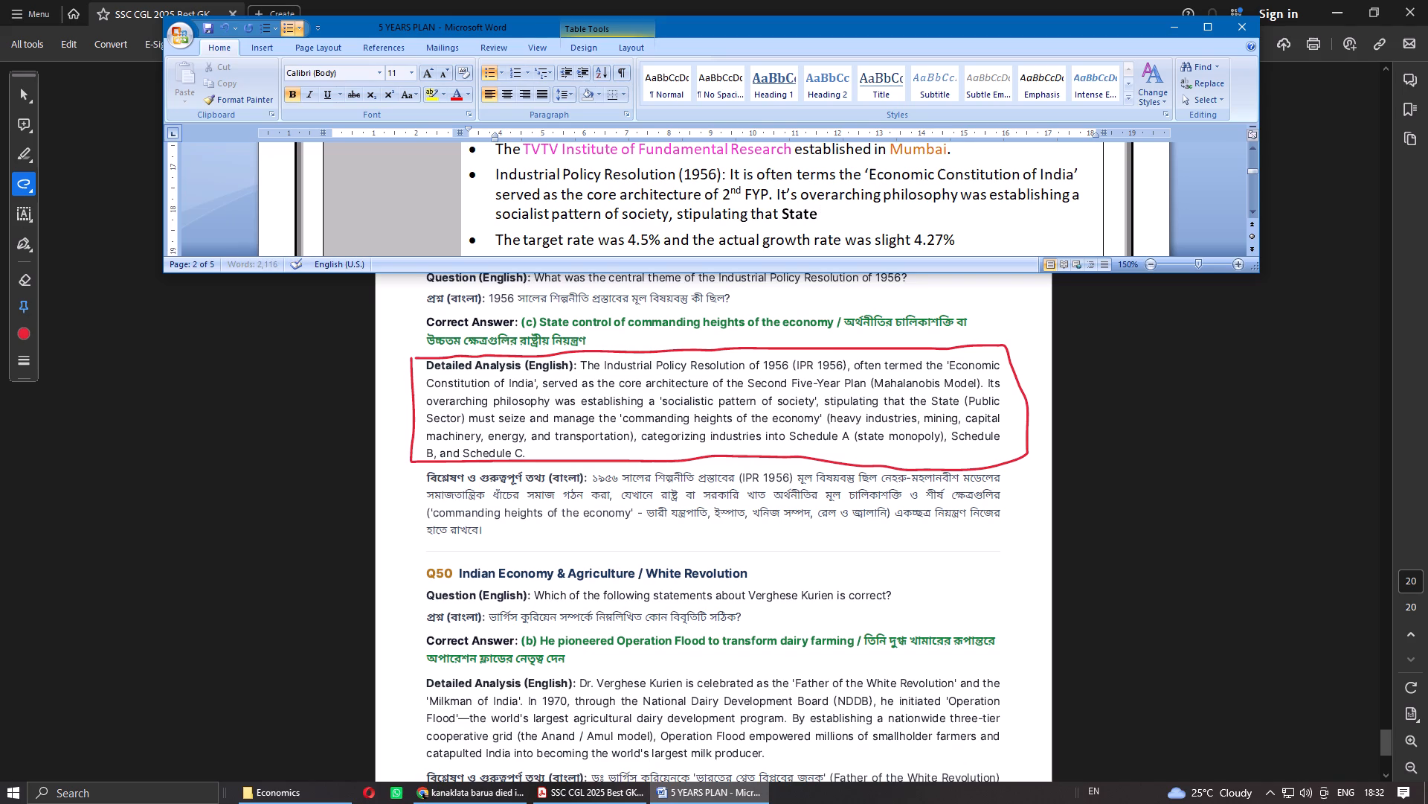
key(BackSpace)
key(m)
key(BackSpace)
key(space)
text(must seize and manage)
key(space)
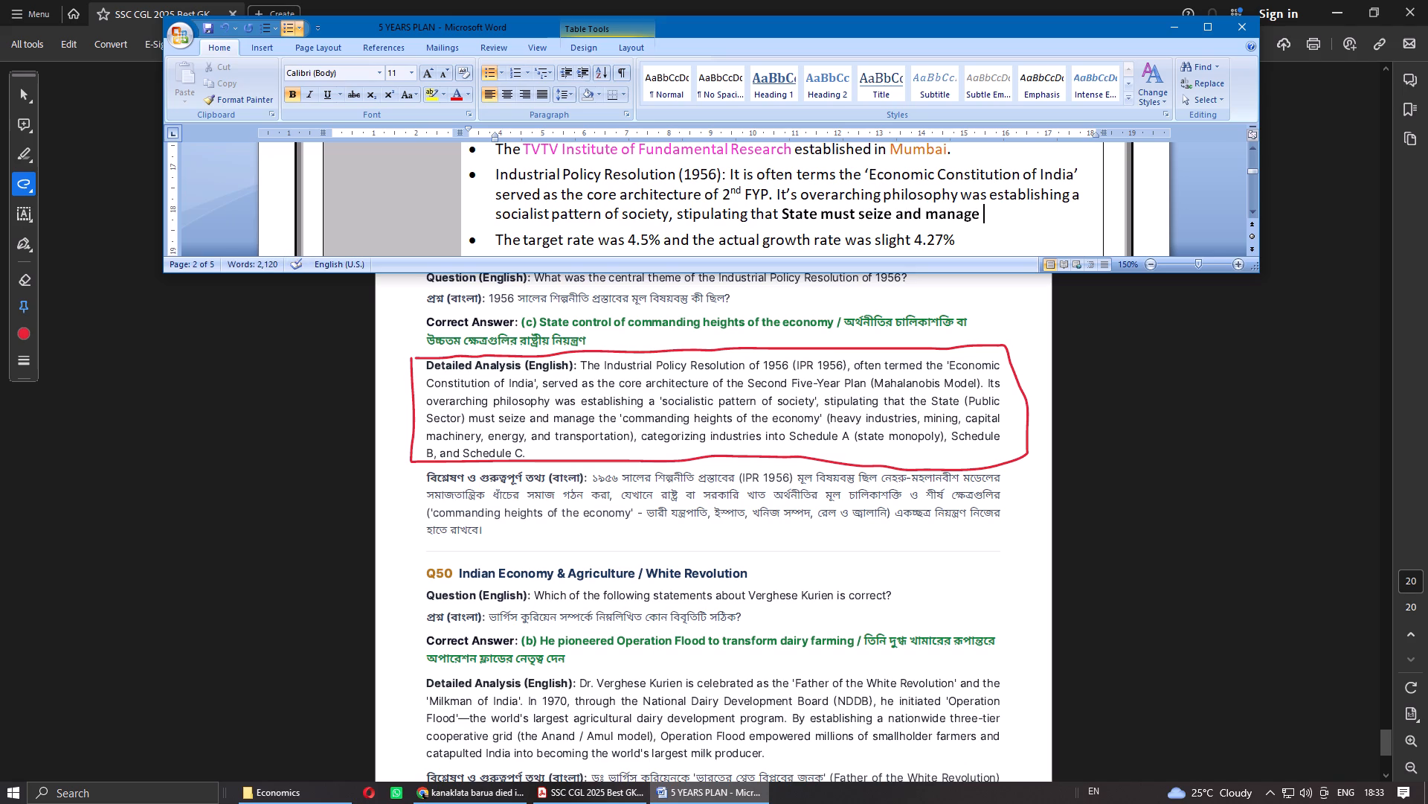
text(the commanding heights of the e)
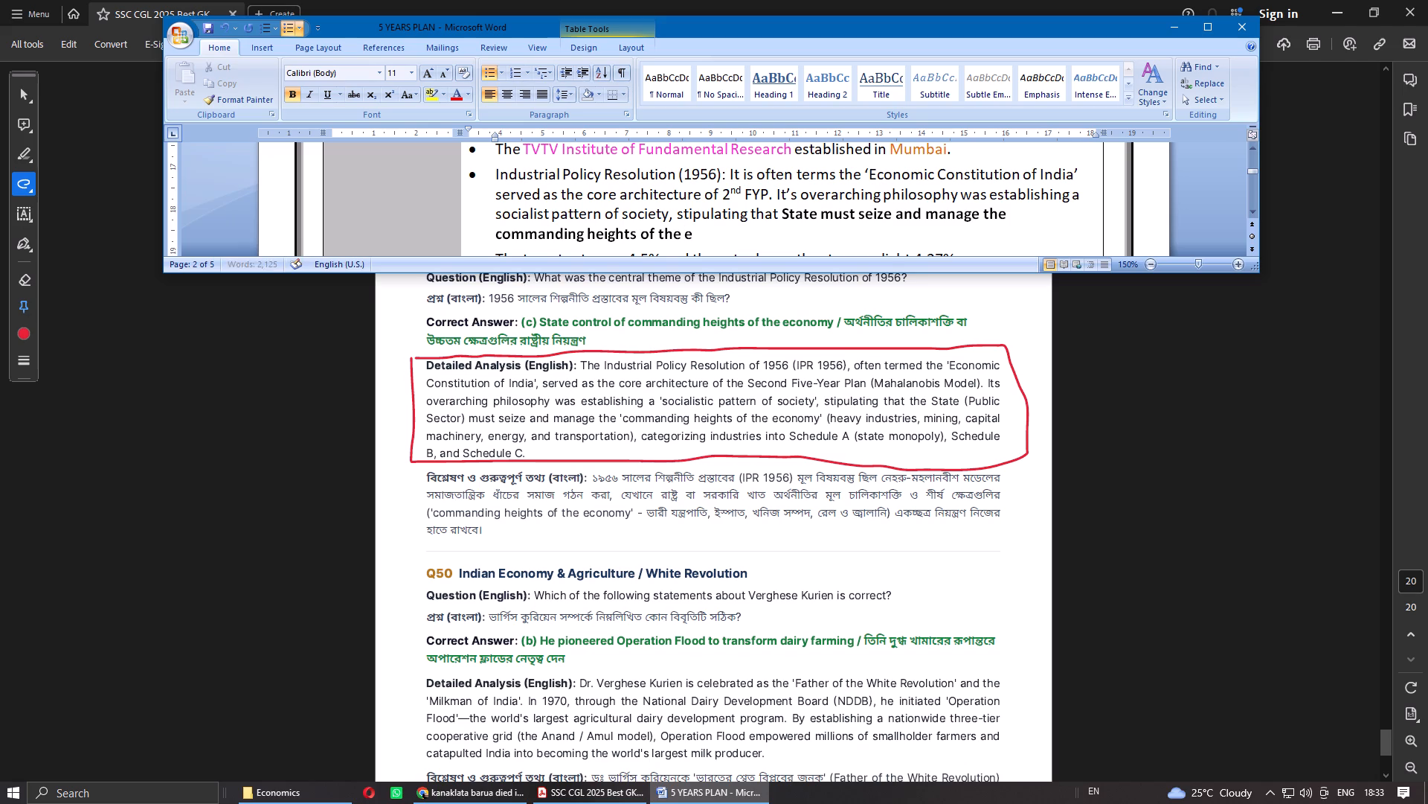
text(conomy.)
key(BackSpace)
key(ctrl+b)
key(period)
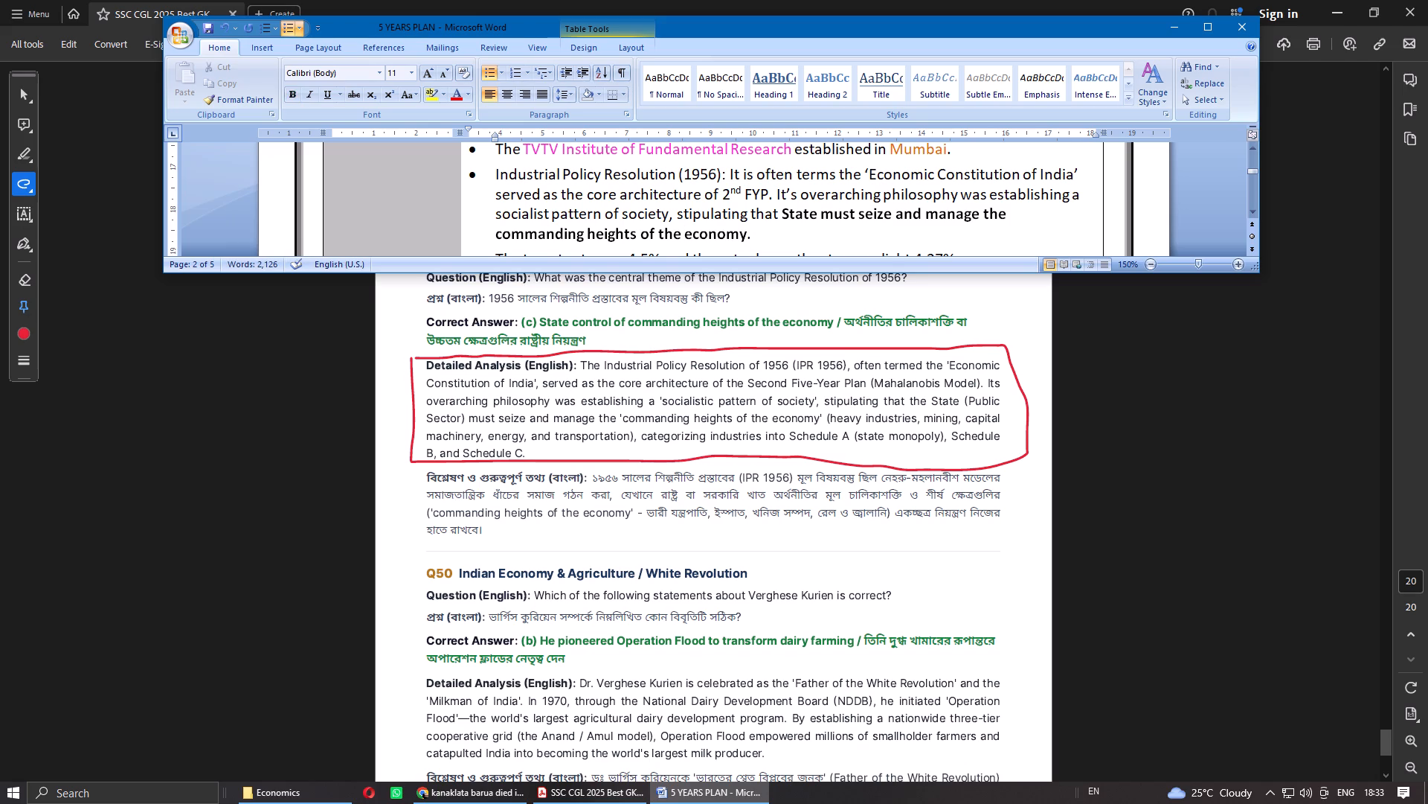
Underline the phrase "Economic Constitution of India" in the Industrial Policy Resolution bullet, leaving its quotation marks out.
drag(871, 172, 1052, 170)
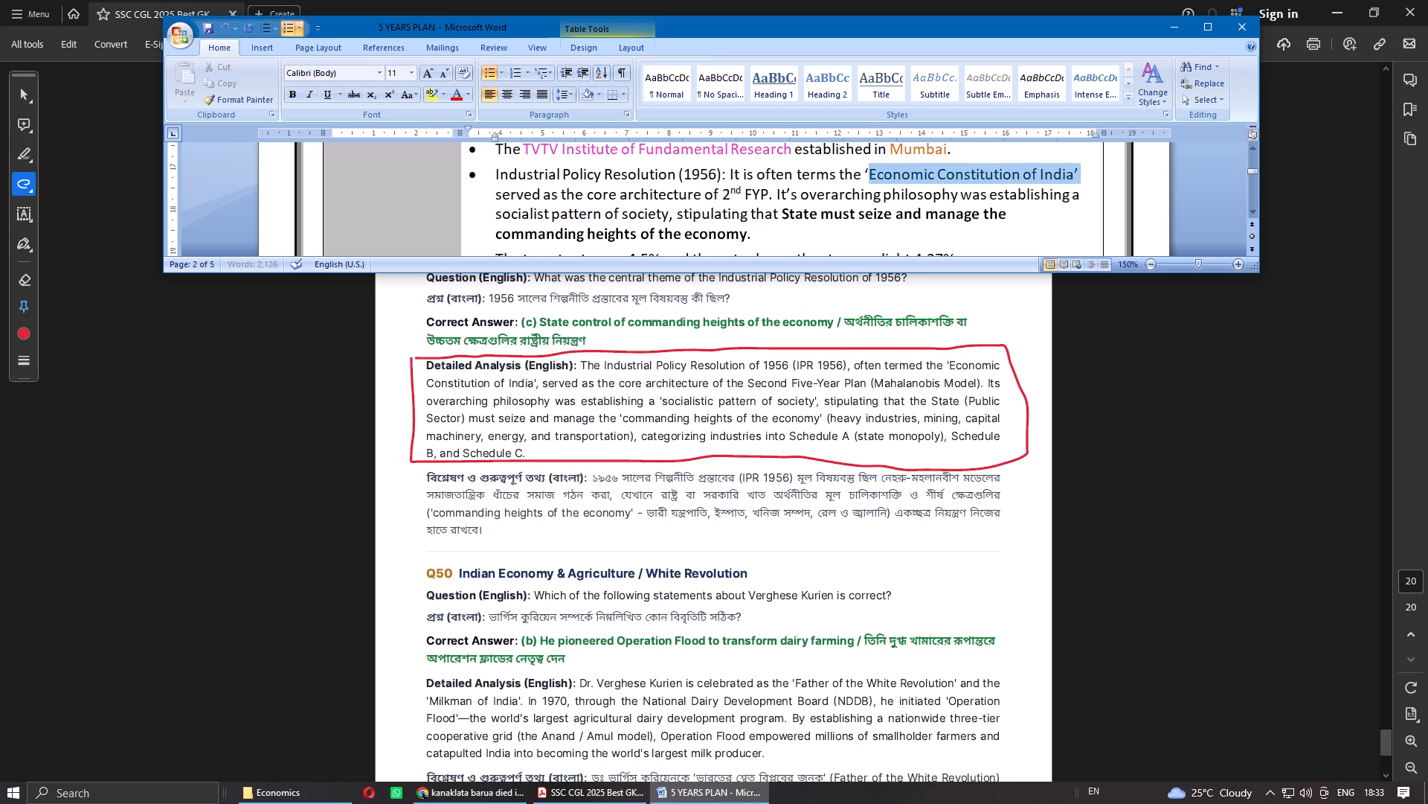
drag(1052, 170, 1071, 174)
click(329, 93)
Correct "It's" to "Its" at the start of the bullet's second sentence using the grammar suggestion.
right_click(786, 197)
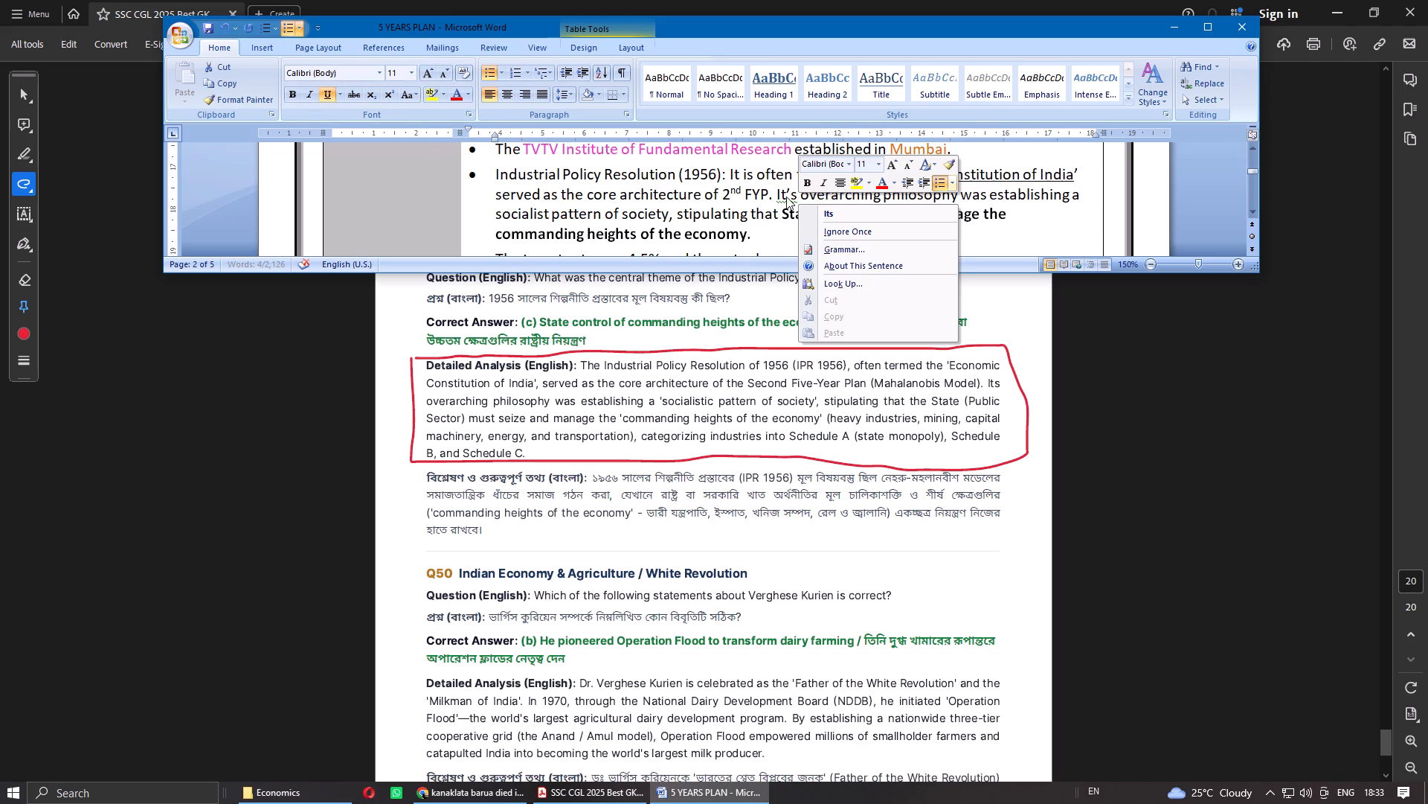
click(821, 220)
click(927, 229)
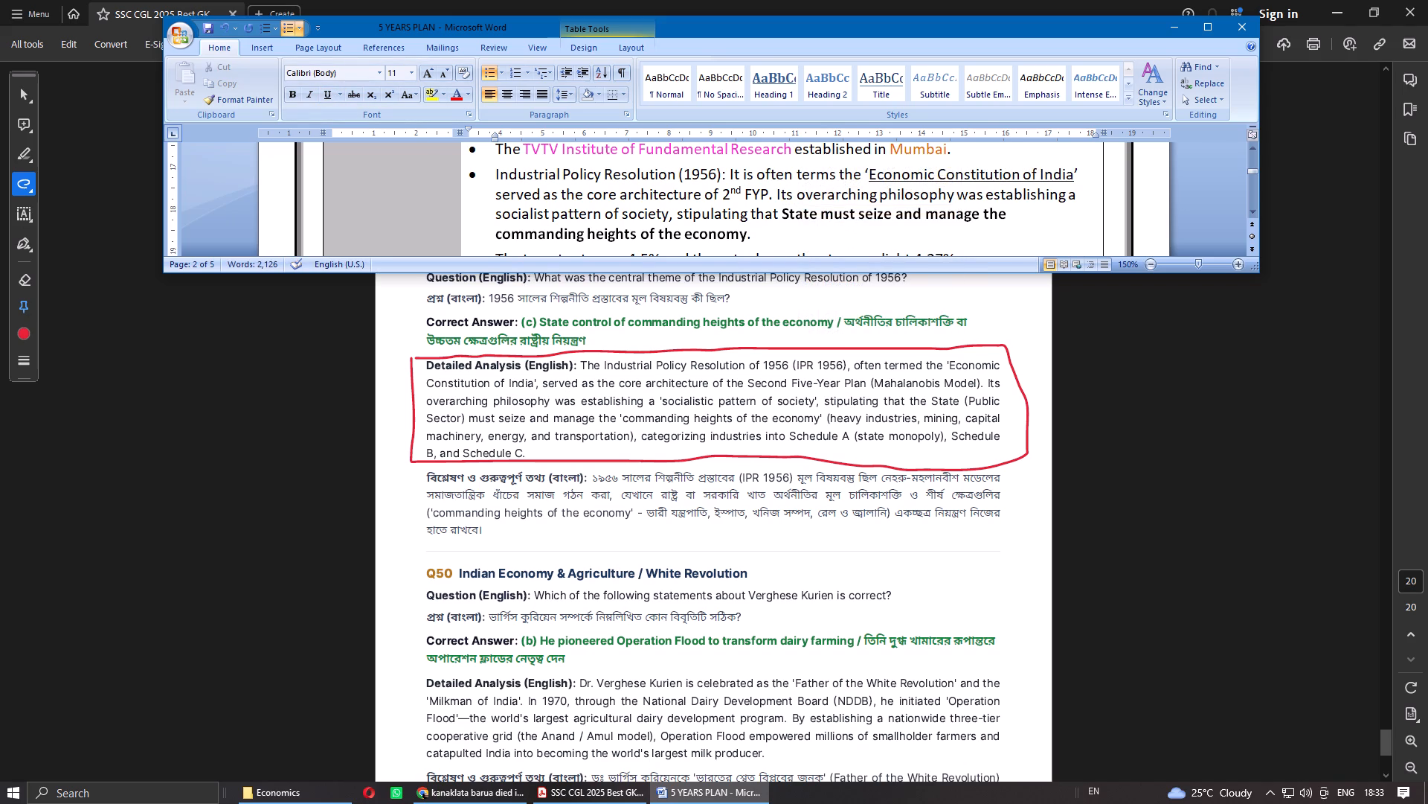
Save the 5 YEARS PLAN document.
click(210, 33)
Maximize the document window and look through the plan sections from the 2nd to the 6th Five-Year Plan.
click(1206, 30)
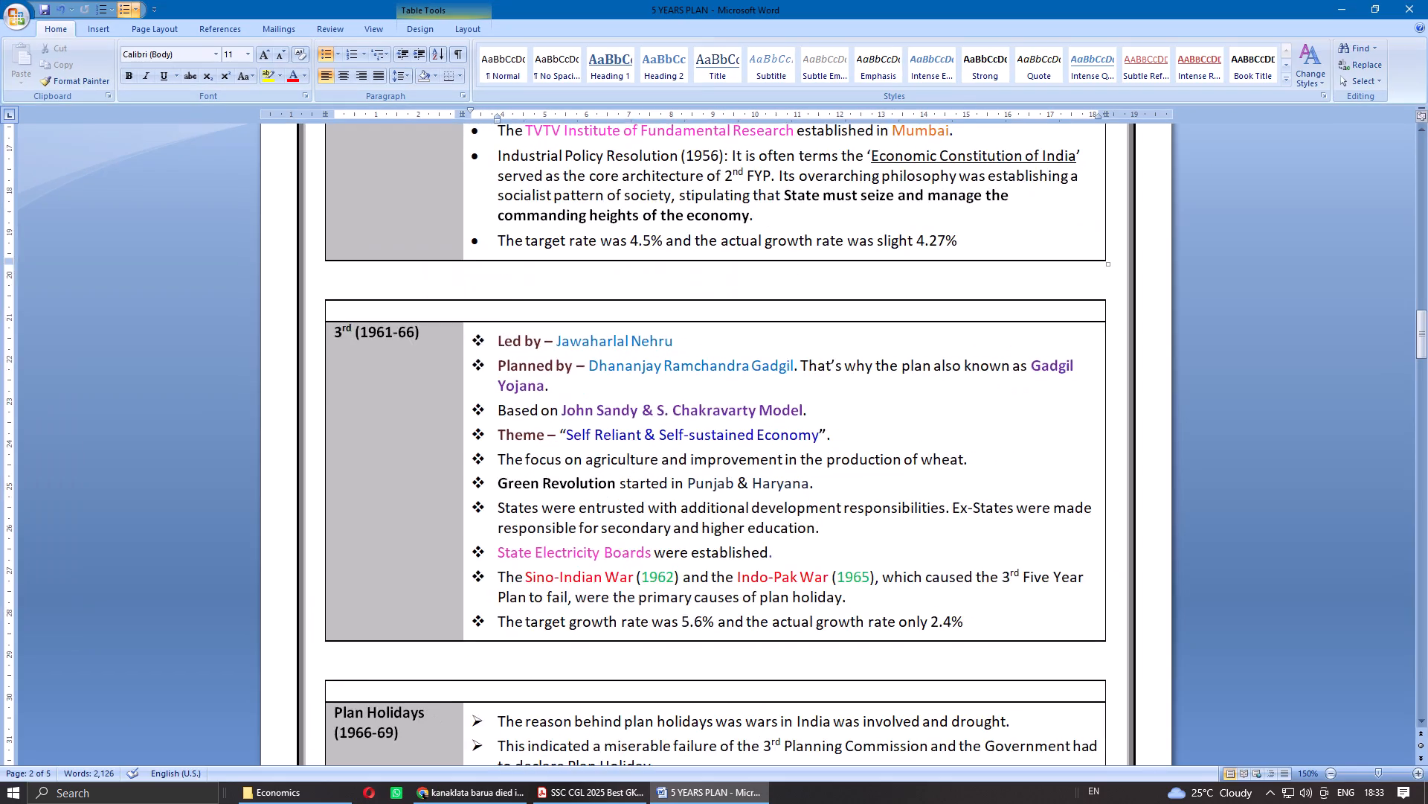
scroll(861, 308, up, 3)
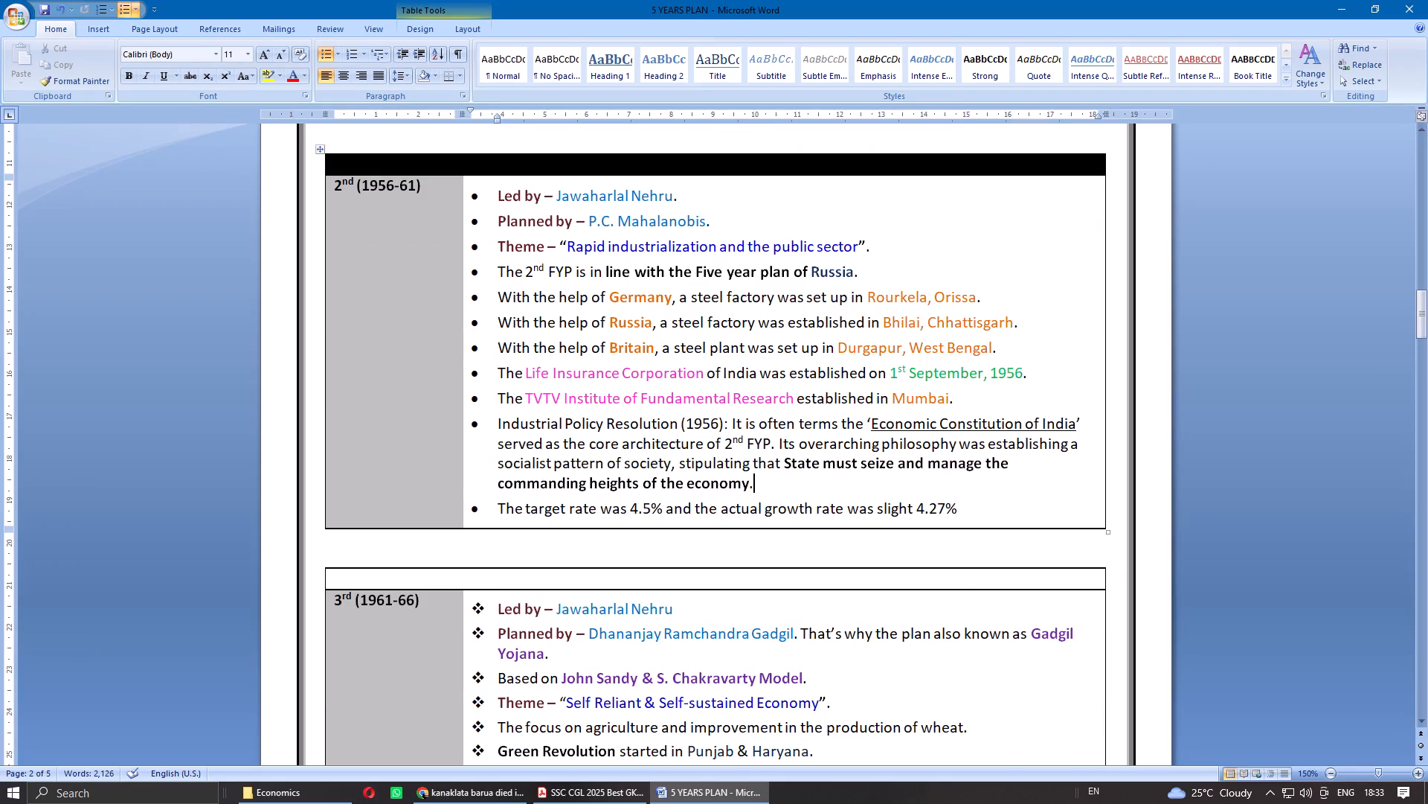
scroll(775, 377, down, 3)
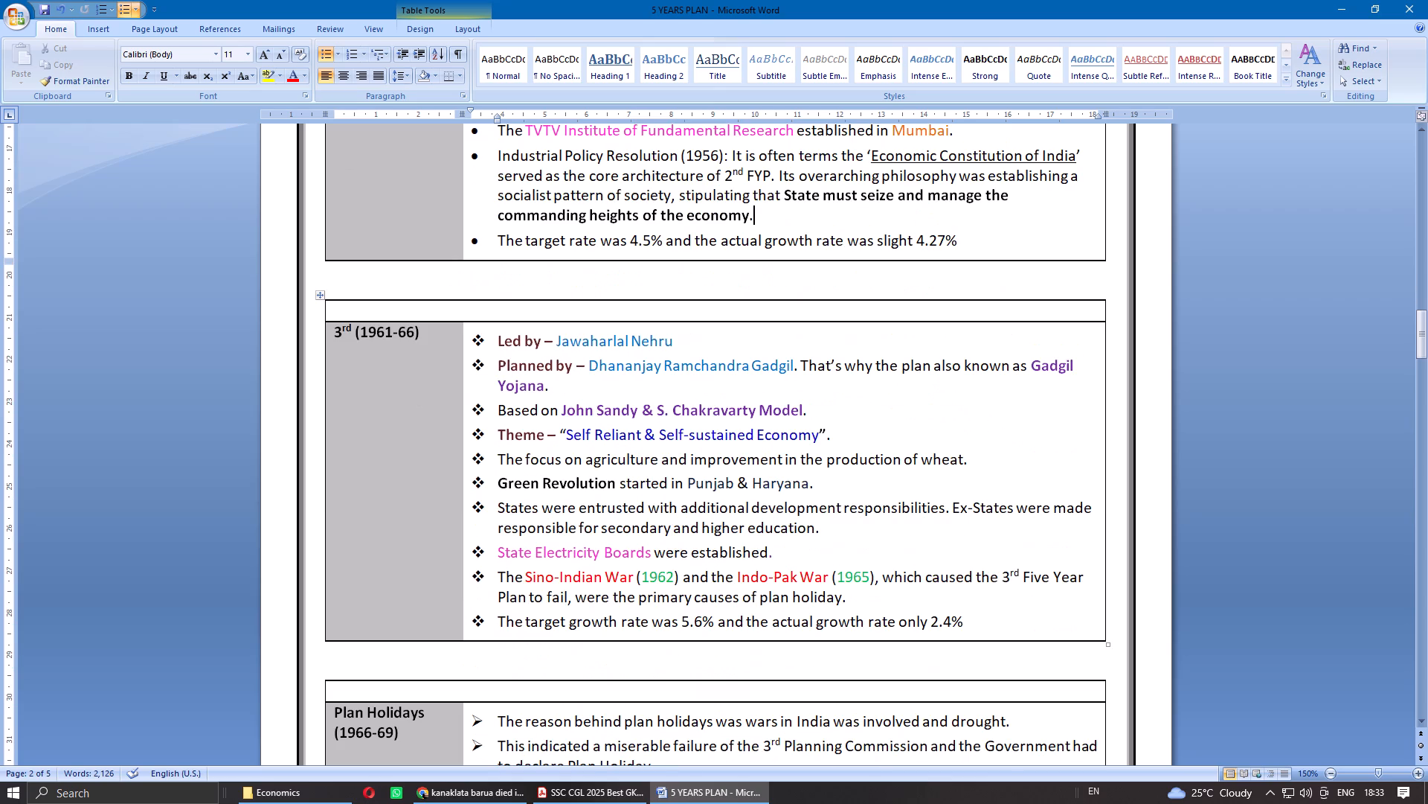
scroll(775, 377, down, 7)
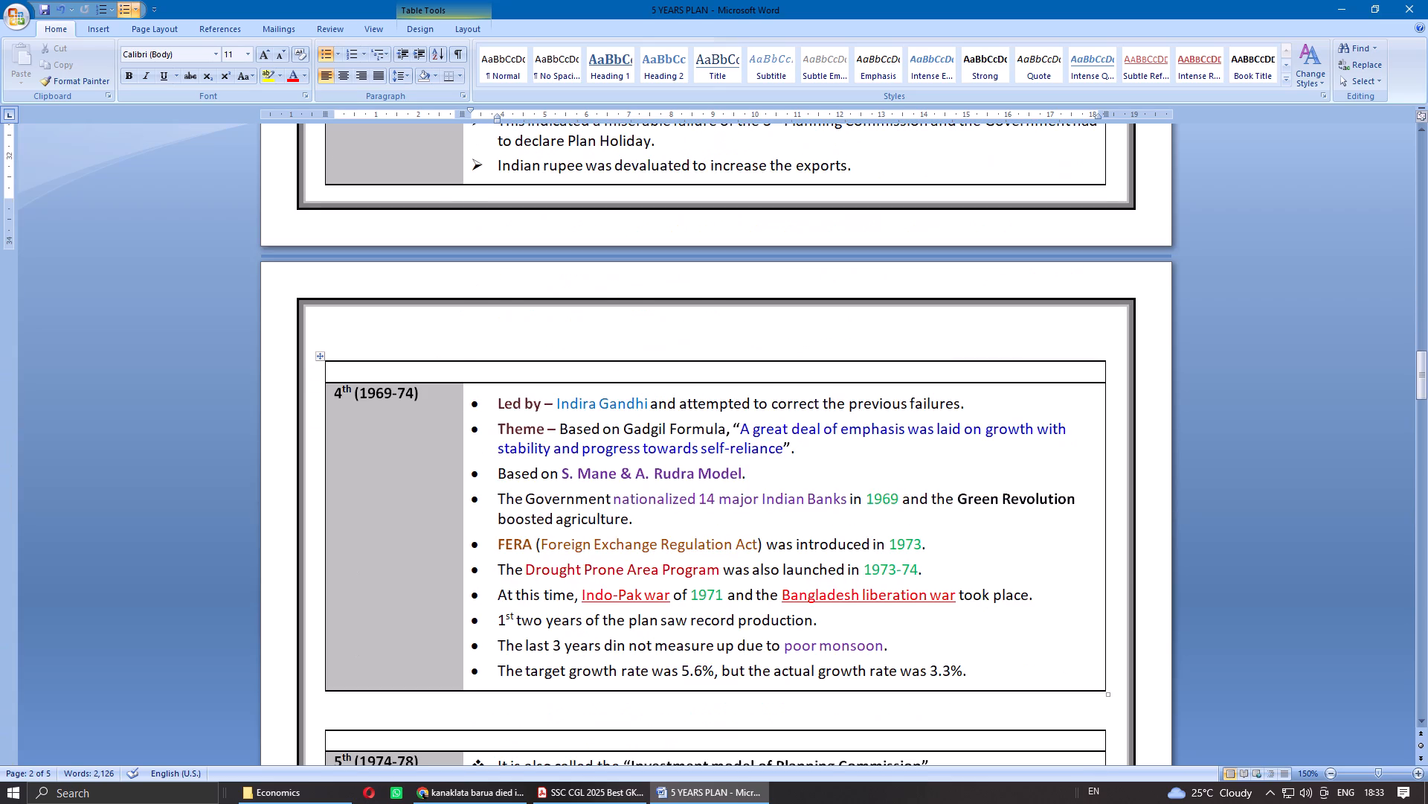
scroll(775, 377, down, 6)
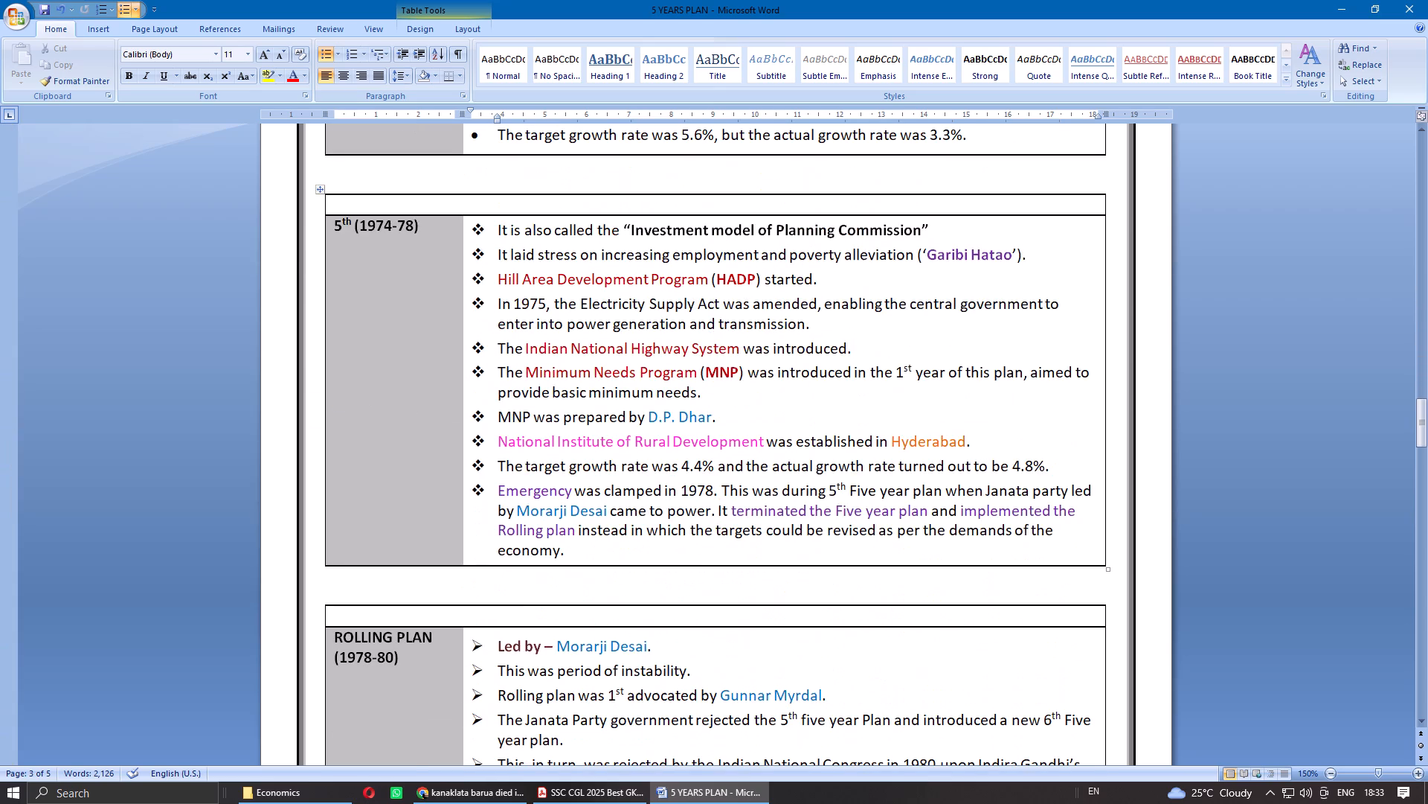
scroll(775, 377, down, 5)
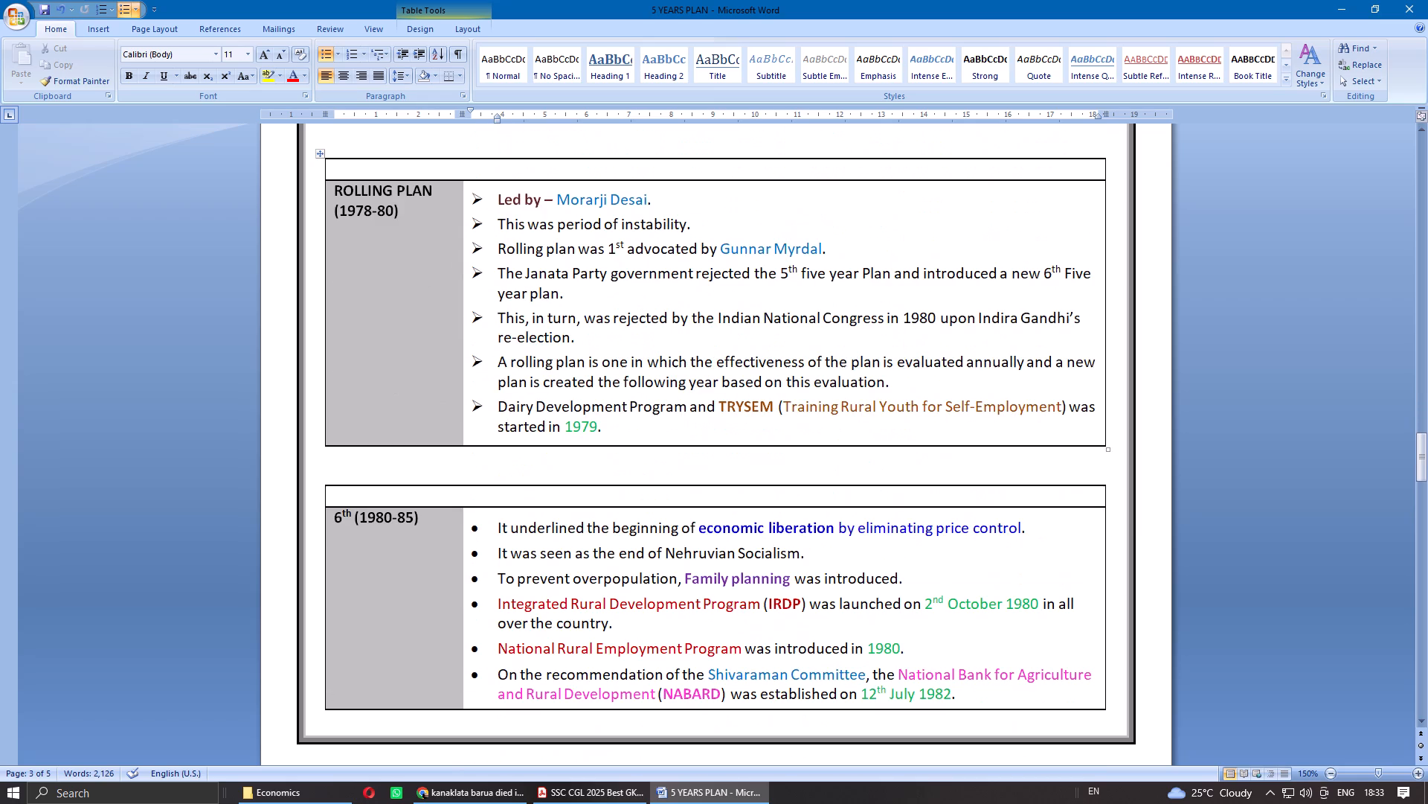
scroll(775, 377, up, 9)
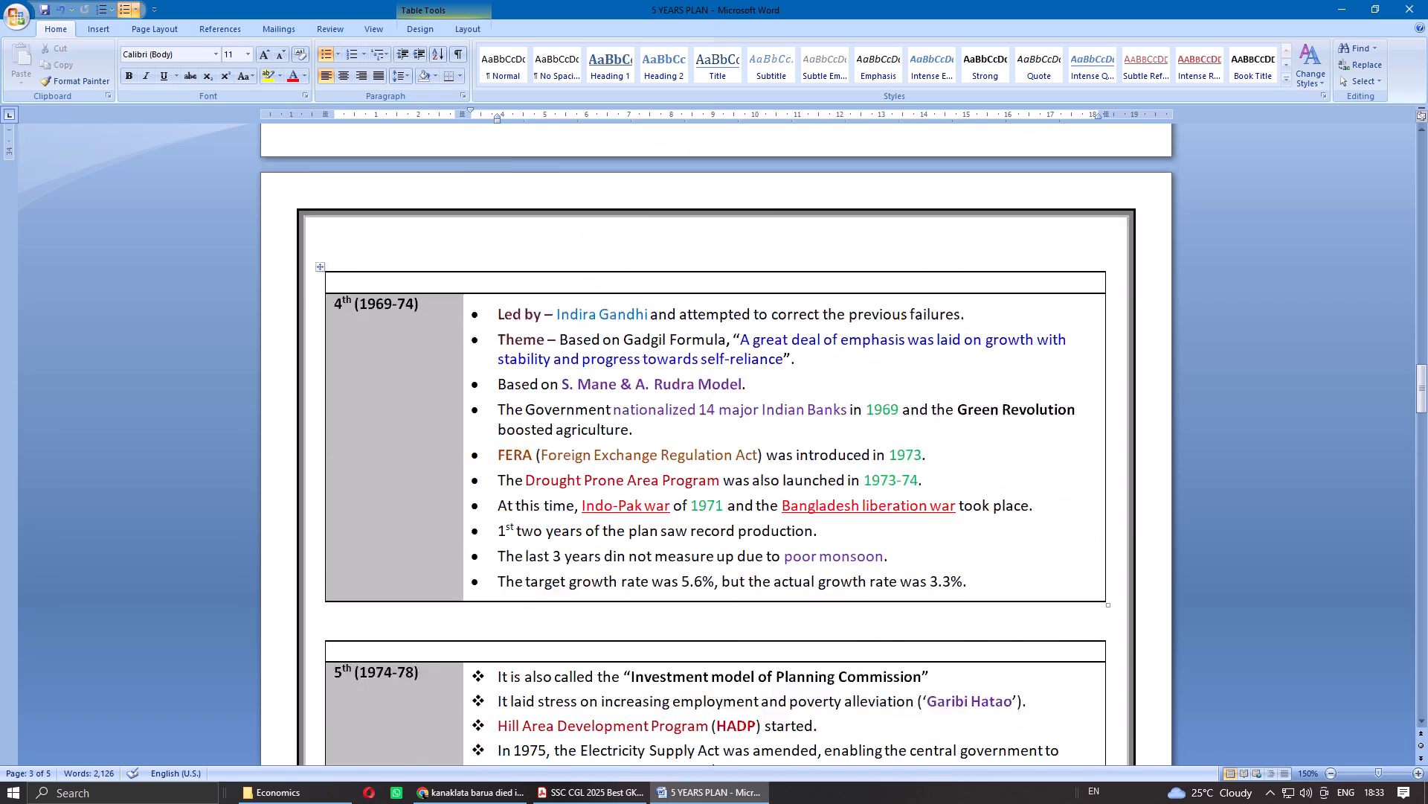
scroll(775, 377, up, 7)
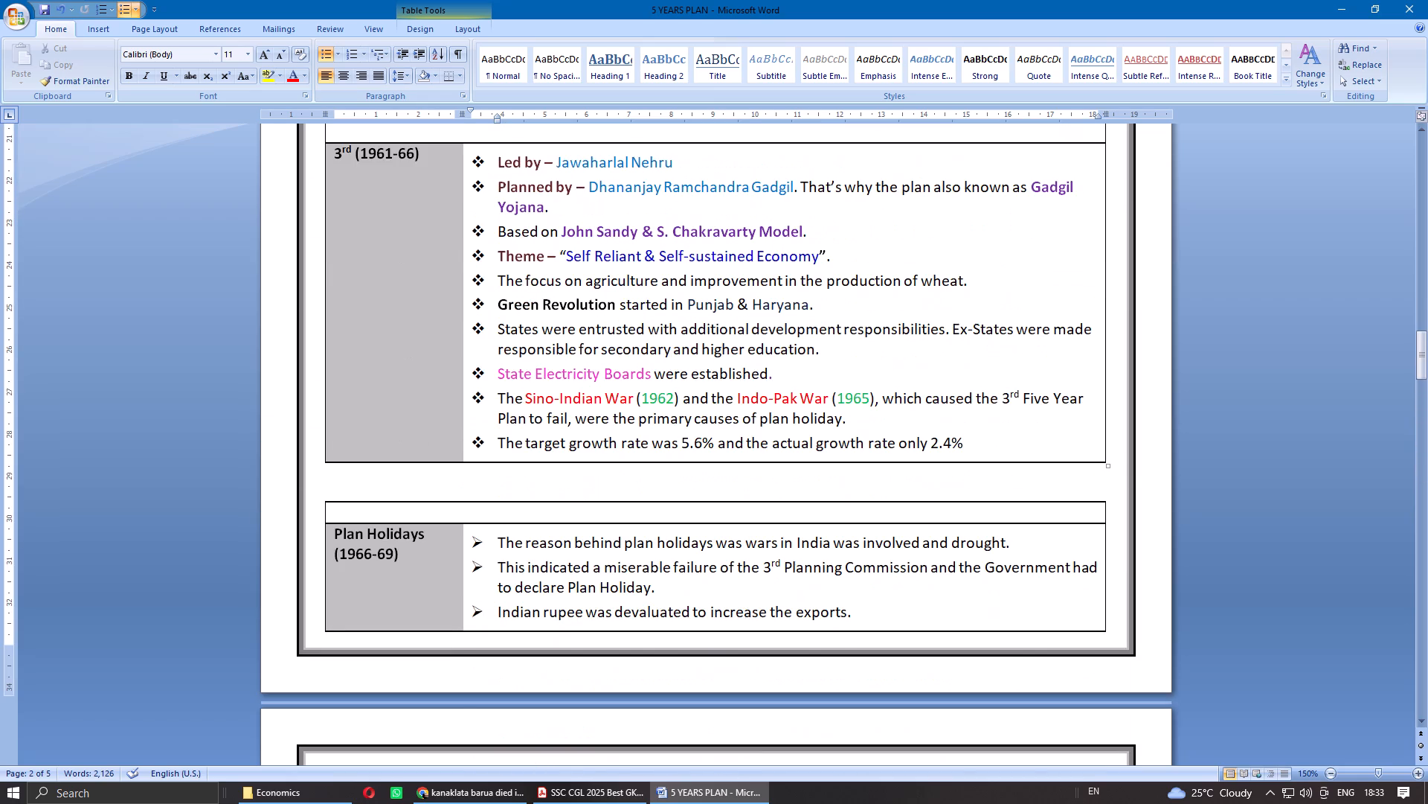
Make "Industrial Policy Resolution" at the start of the new 2nd Plan bullet dark red and bold.
scroll(769, 378, up, 3)
drag(496, 243, 571, 248)
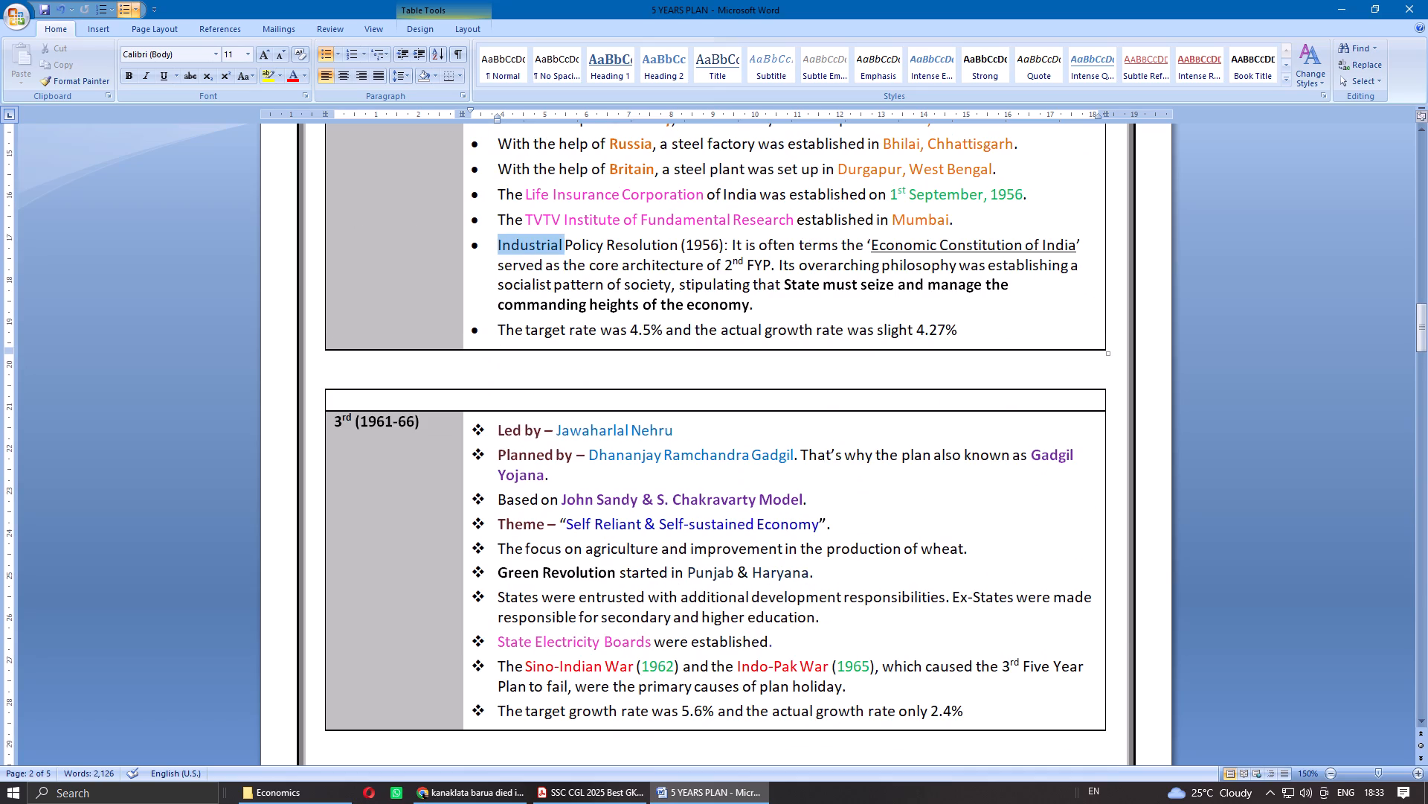
drag(571, 248, 667, 246)
click(304, 74)
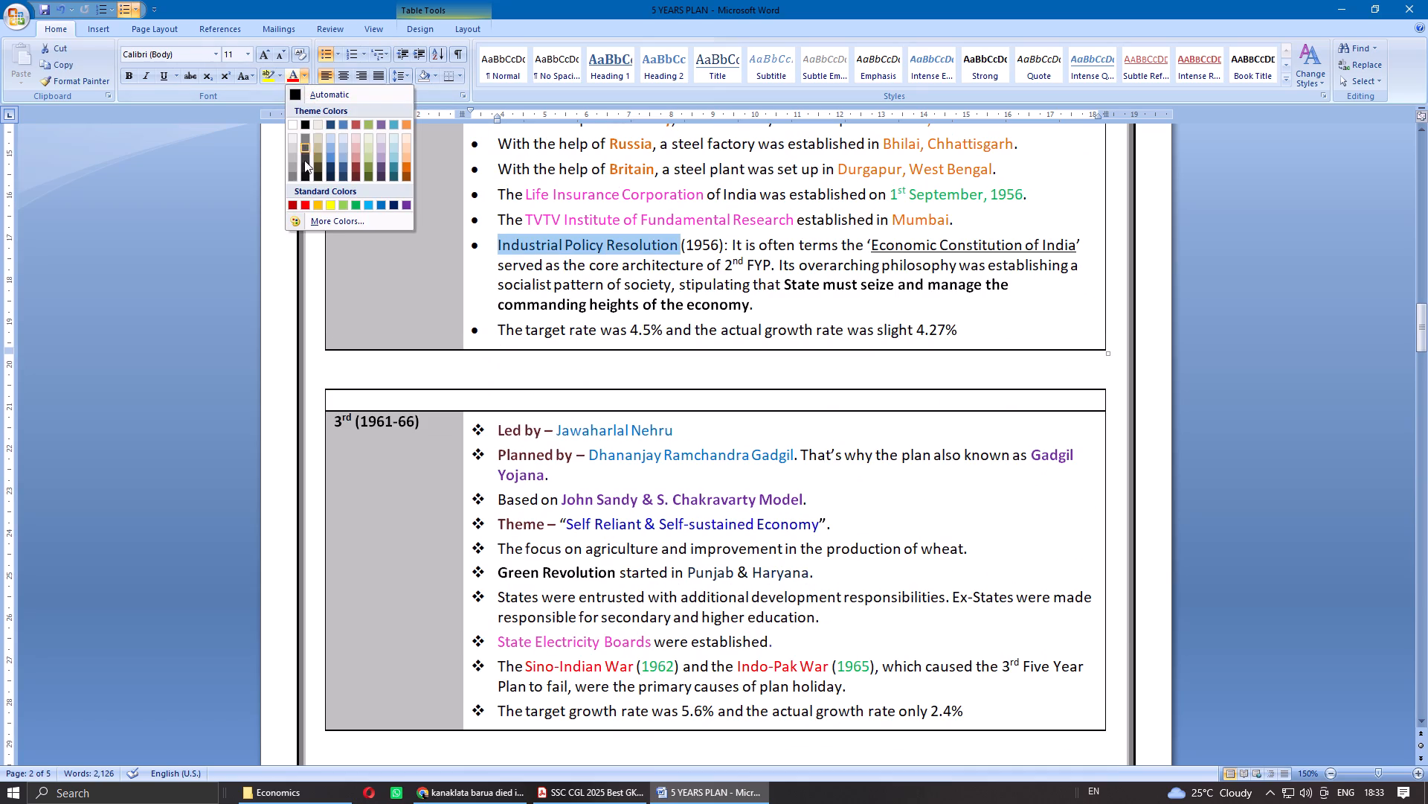
click(291, 203)
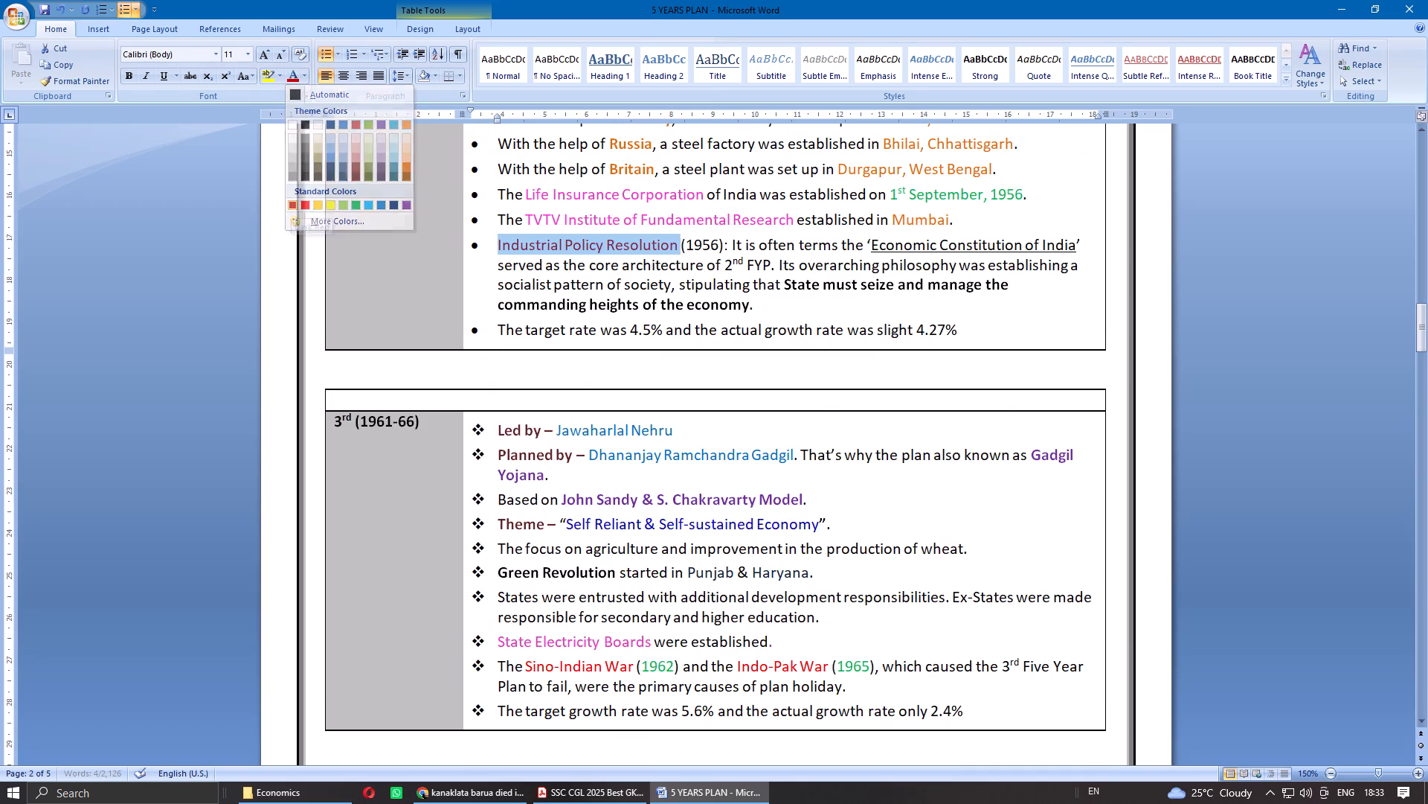
key(ctrl+b)
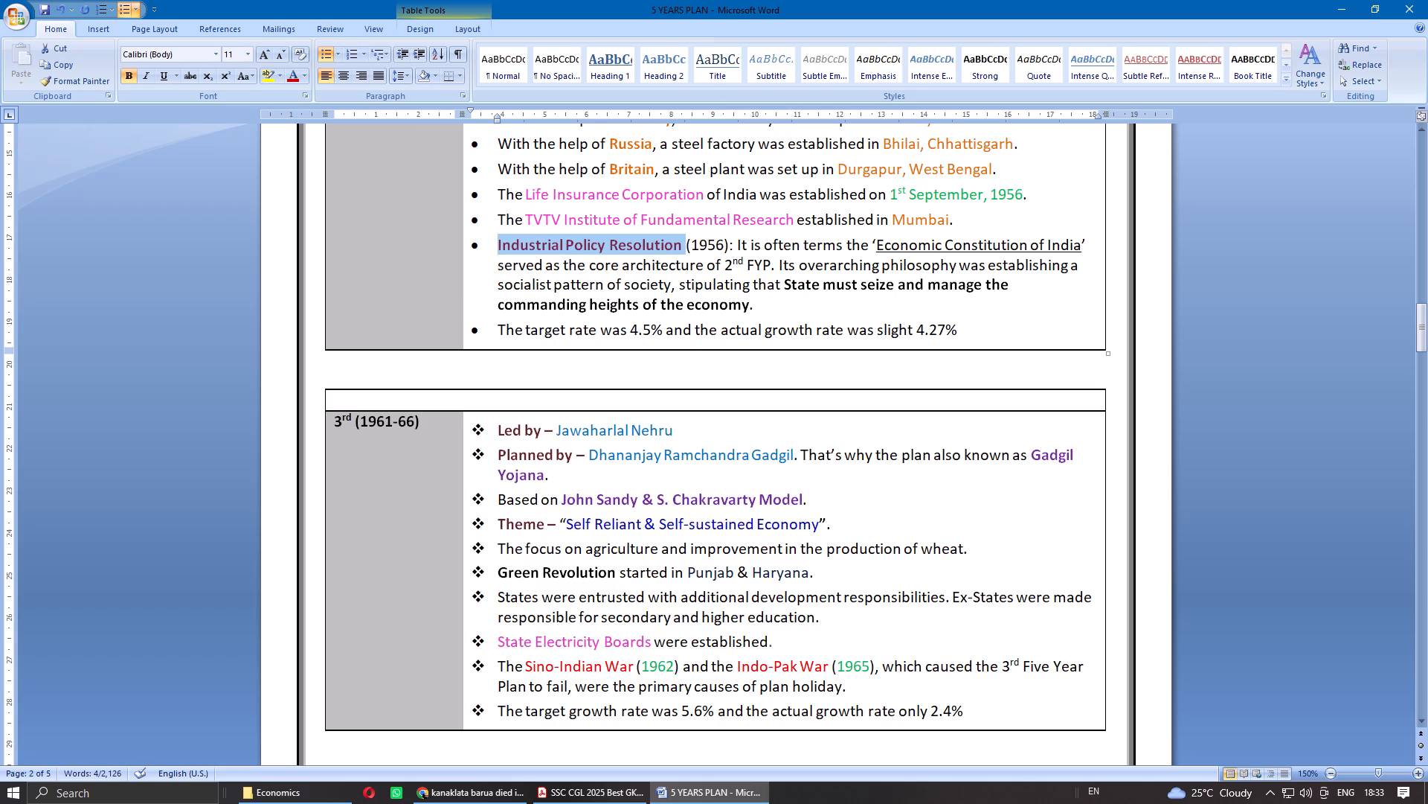
click(618, 243)
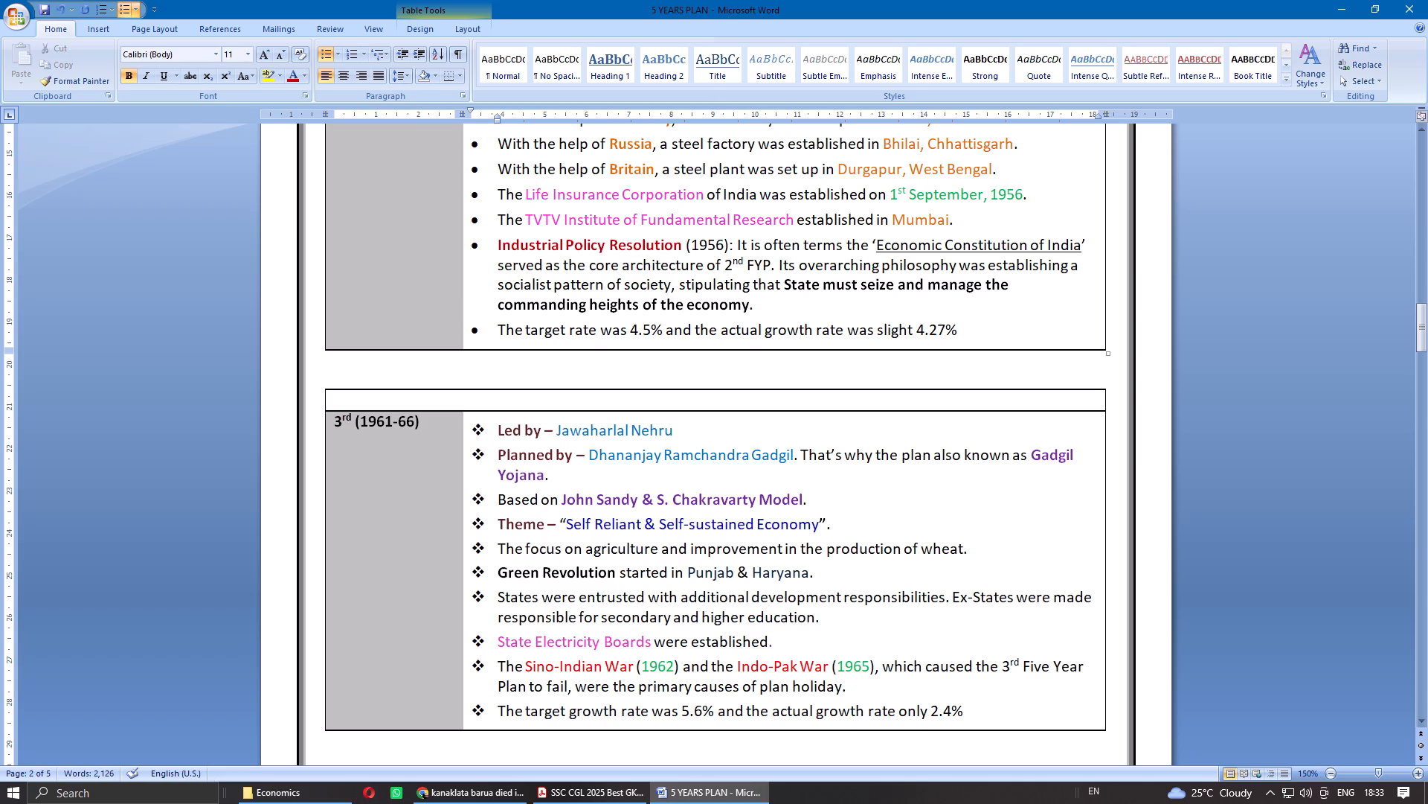
Colour the year "1956" after "Industrial Policy Resolution" green.
double_click(710, 240)
click(307, 74)
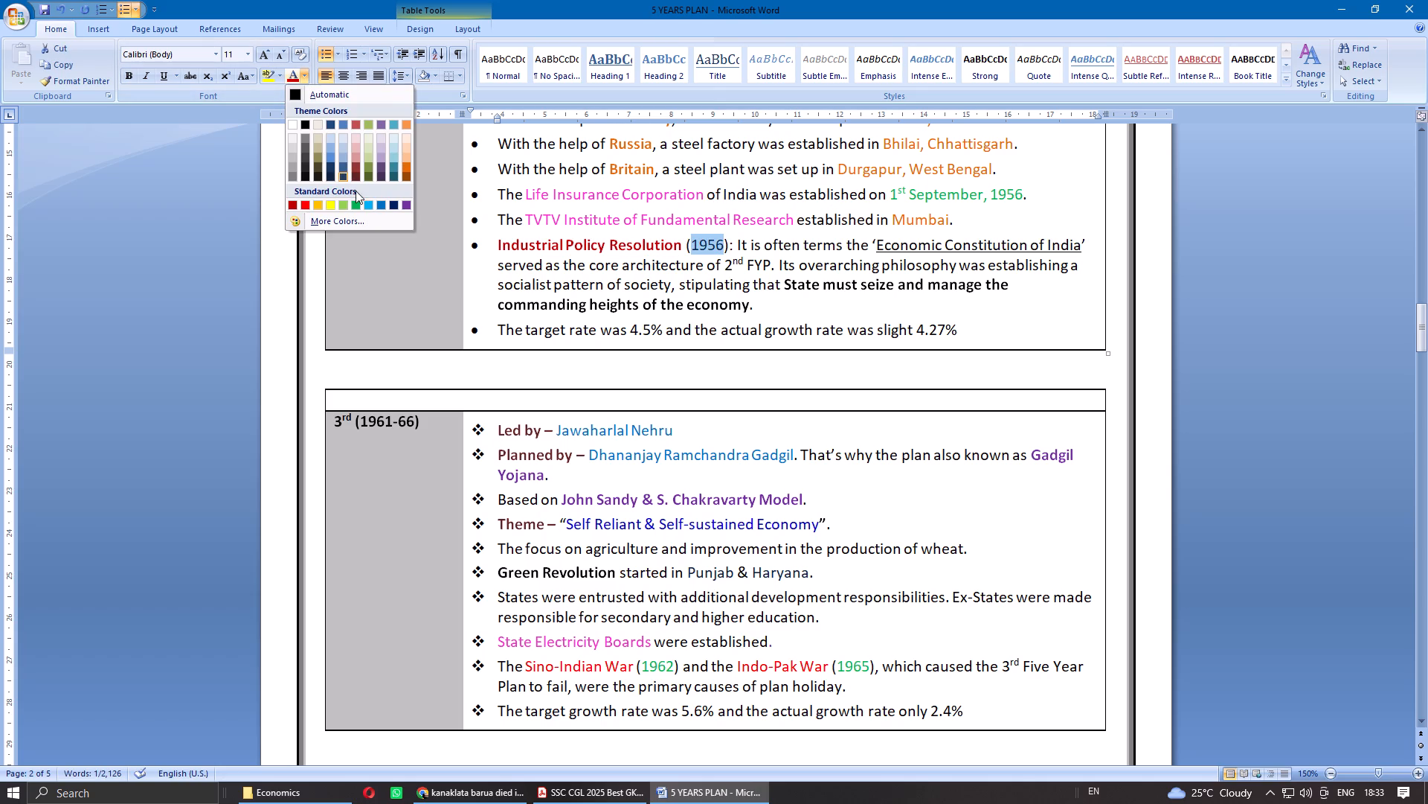
click(354, 203)
click(812, 261)
Save the 5 YEARS PLAN document and close it.
scroll(778, 267, up, 2)
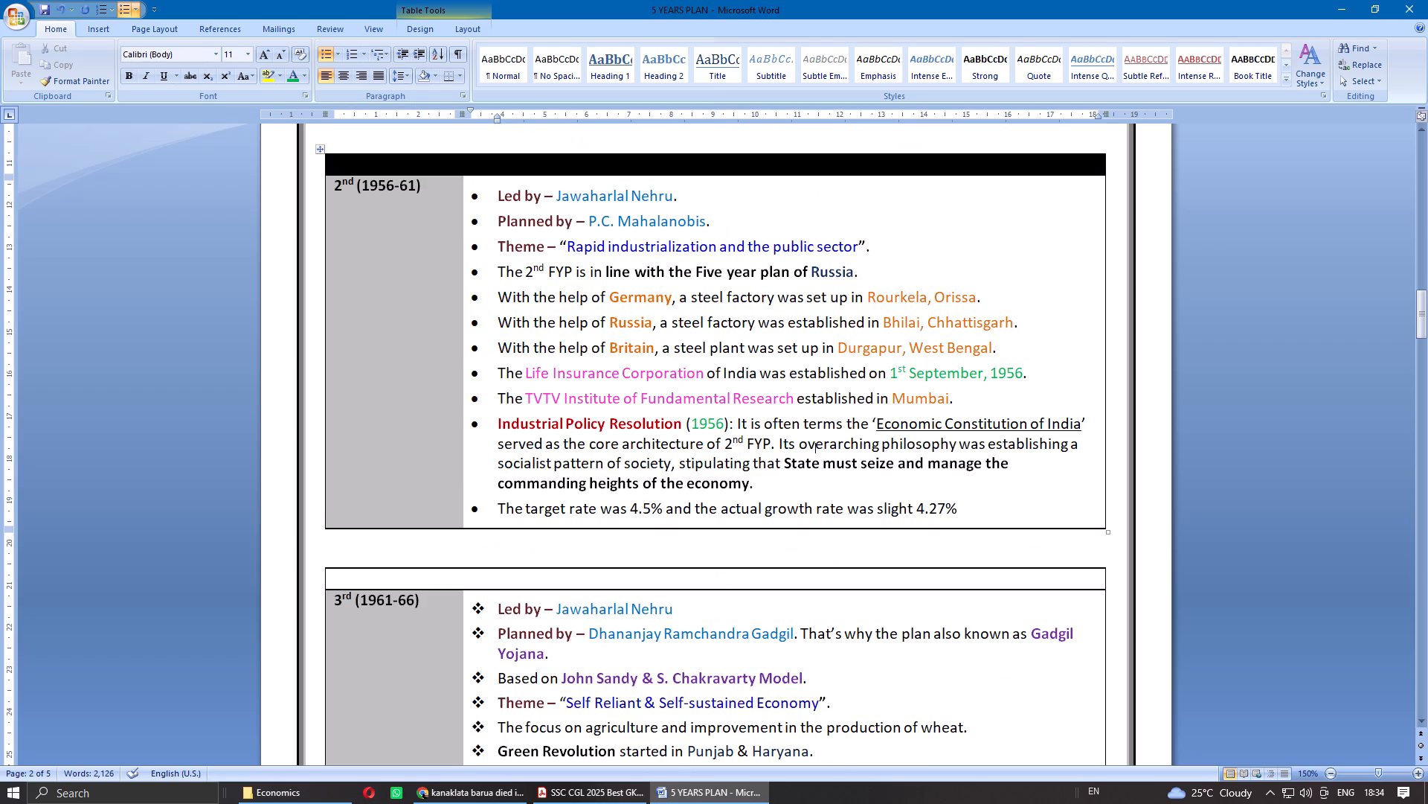
click(44, 10)
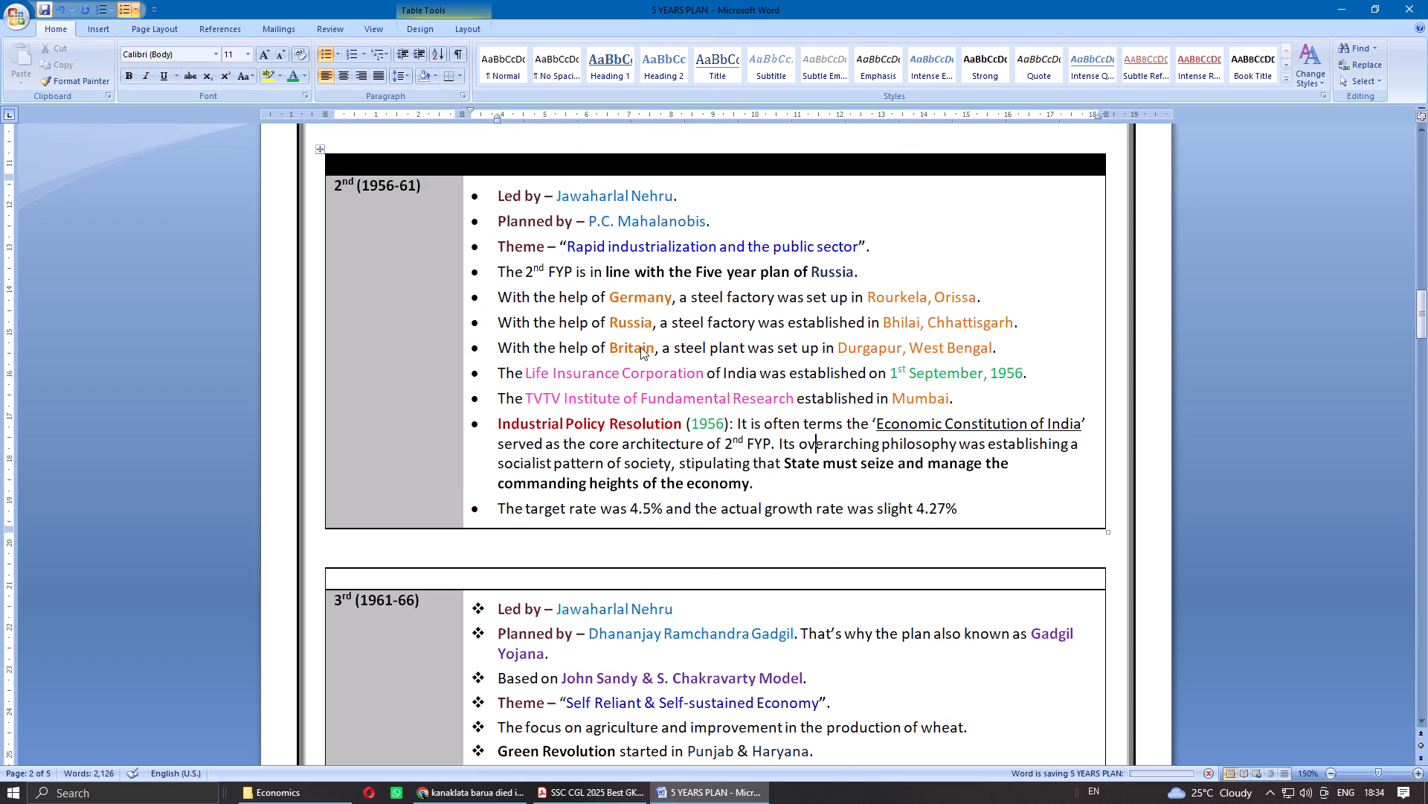
click(1427, 0)
In the SSC CGL PDF, underline Q48's English analysis in red from "In 1991, India faced" through "double-digit inflation (~17%)".
scroll(858, 441, up, 3)
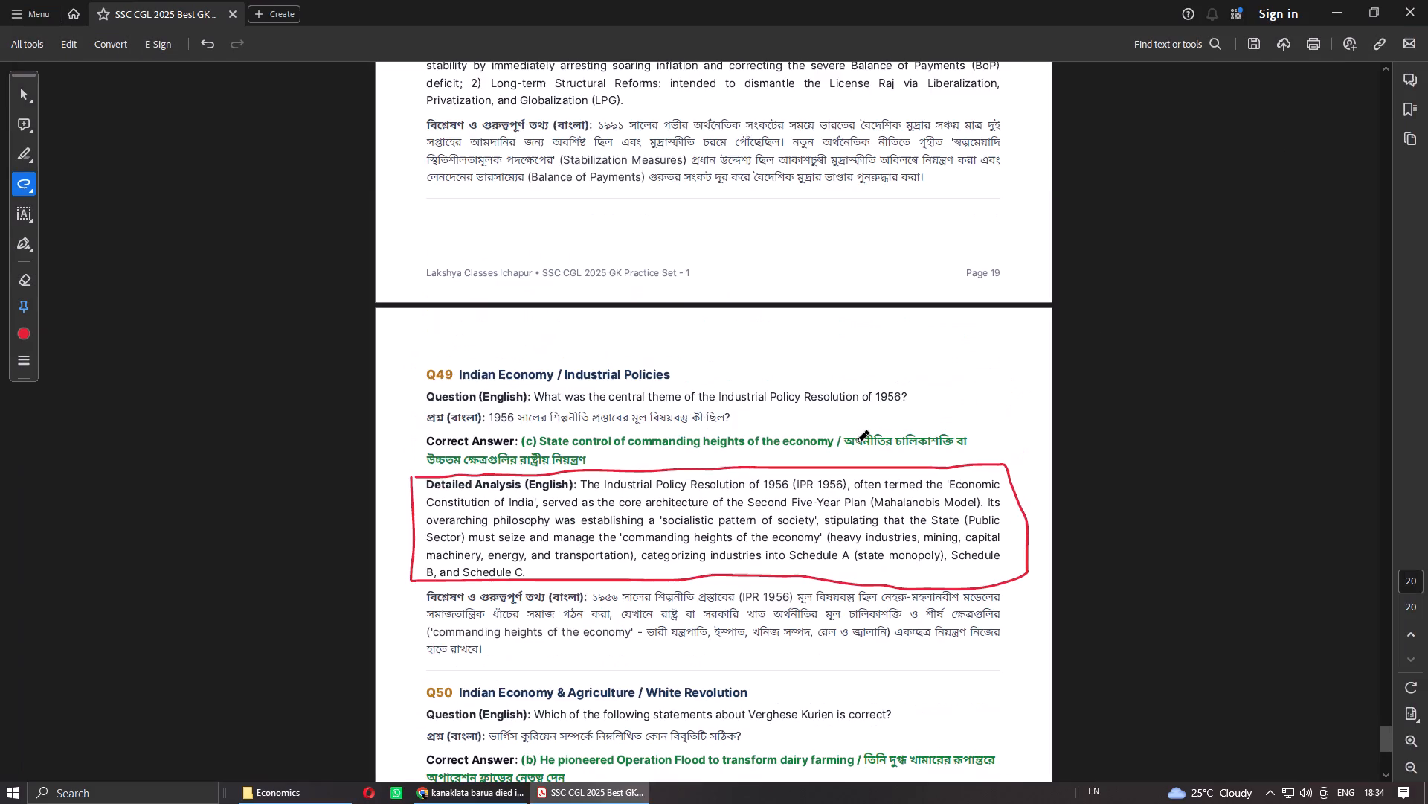
scroll(858, 441, up, 6)
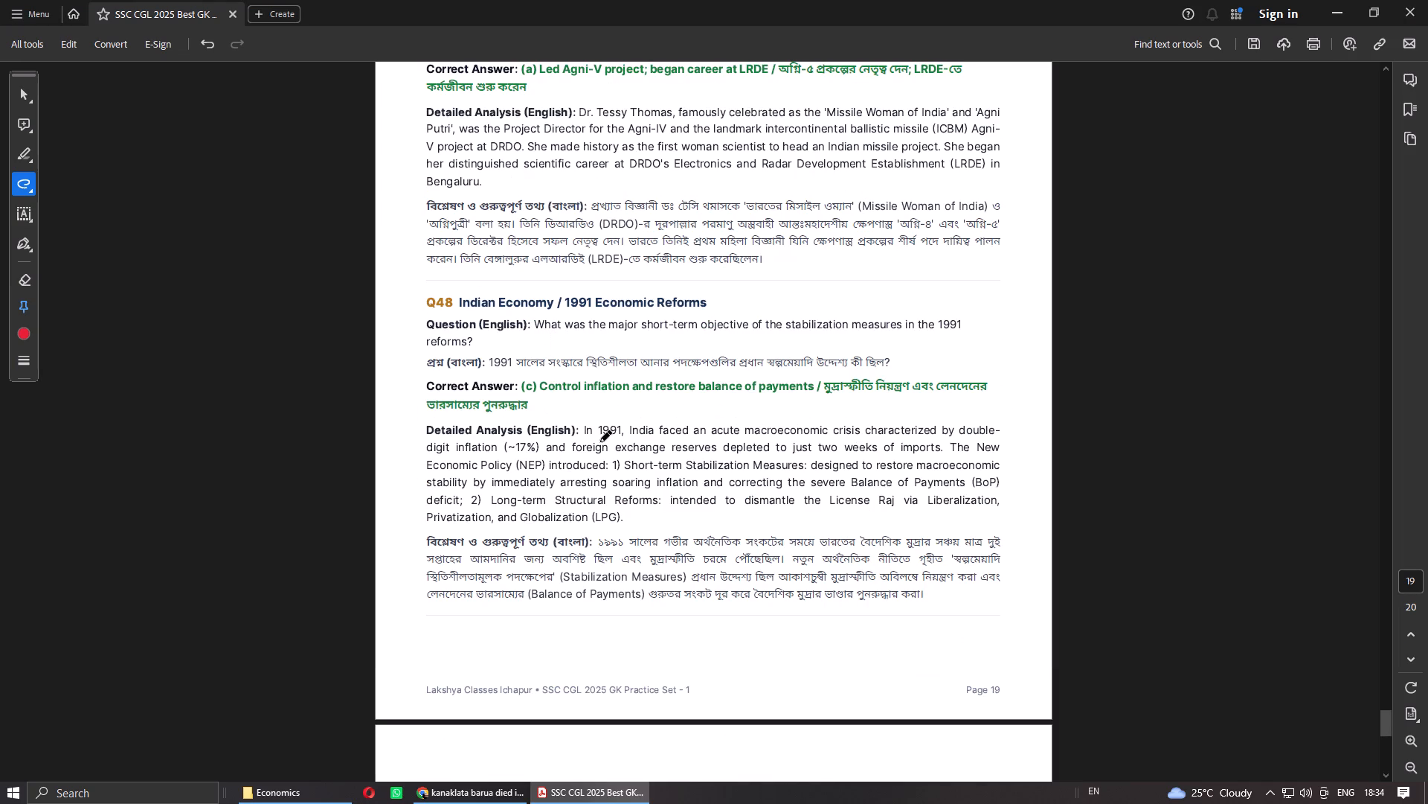
drag(591, 439, 752, 438)
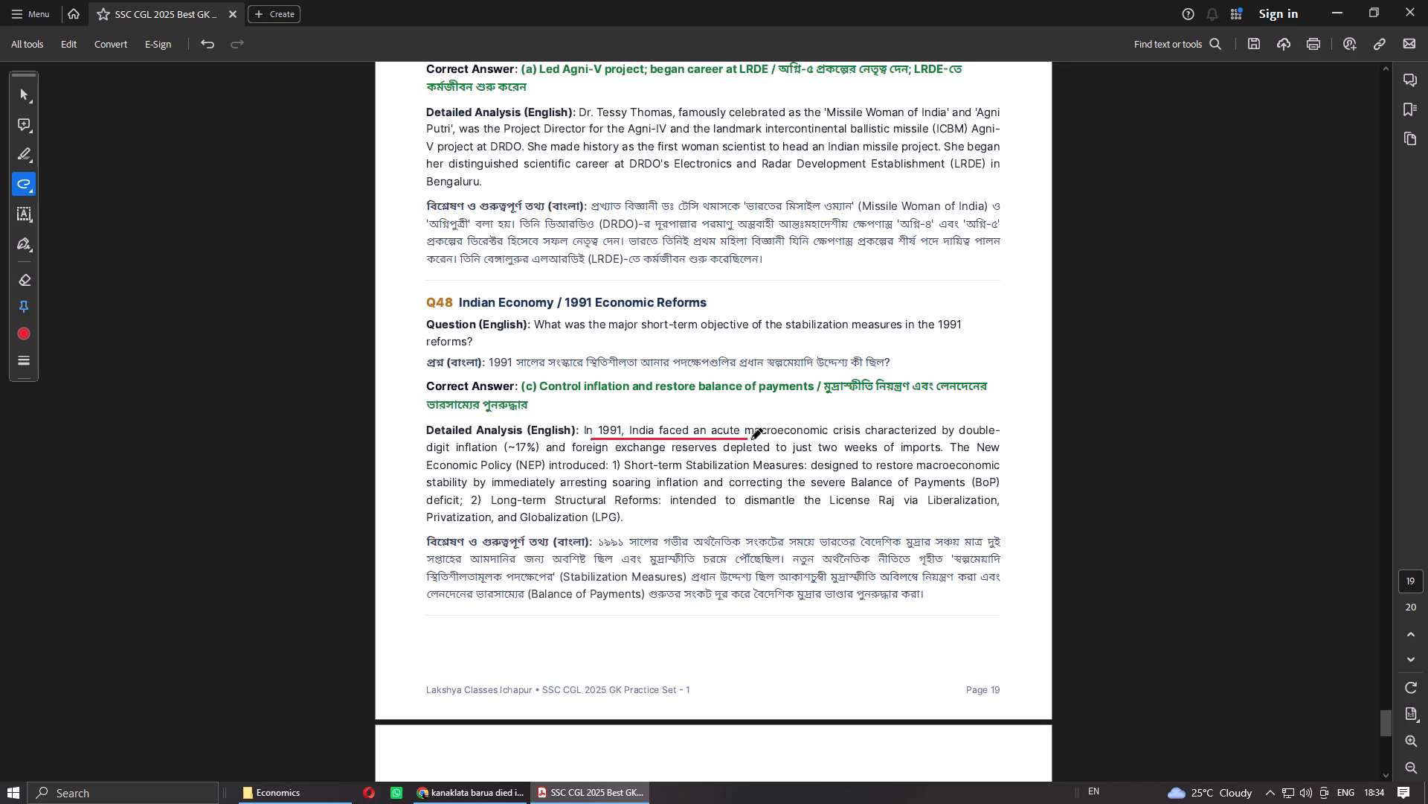
drag(752, 438, 1000, 438)
drag(433, 459, 542, 458)
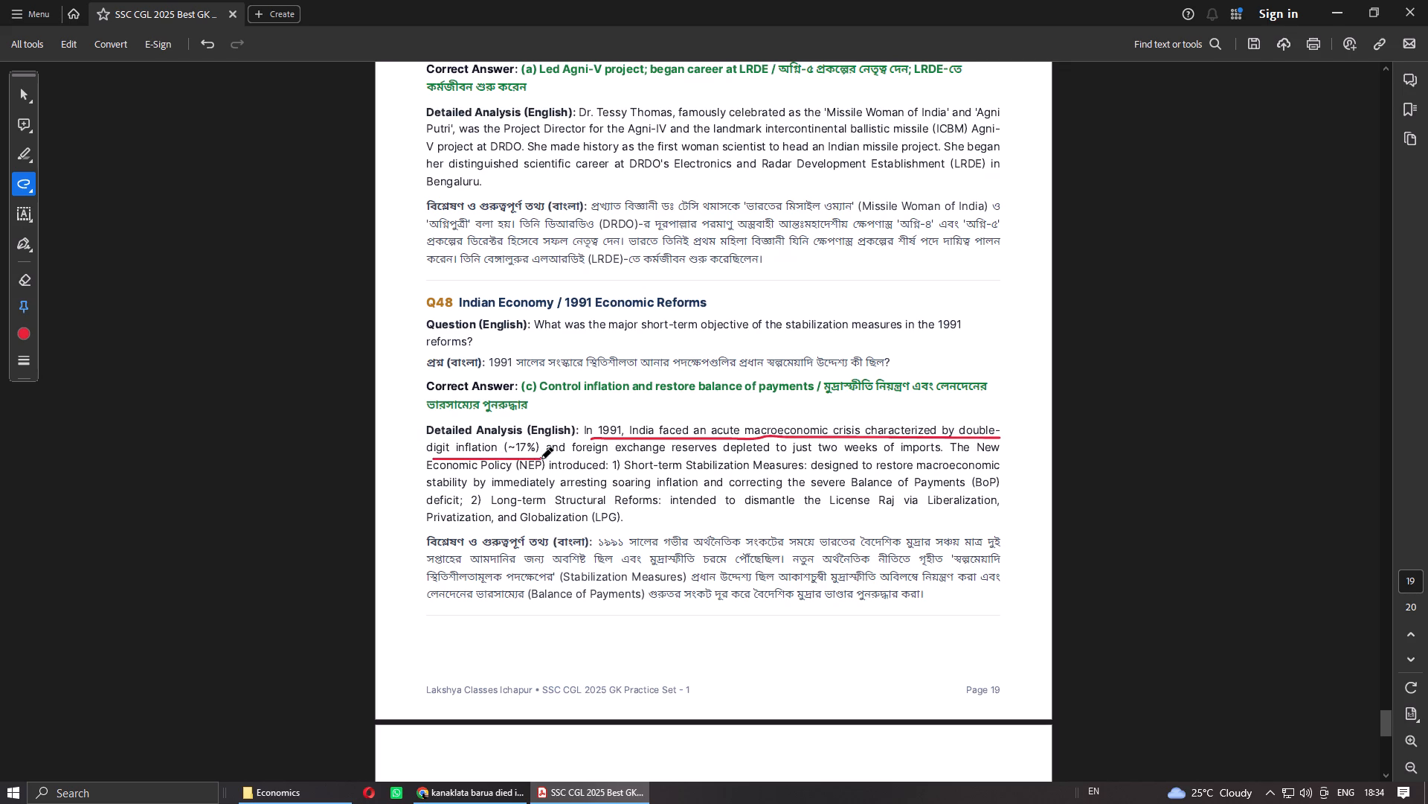
Draw a red freehand outline around "digit inflation (~17%)" in Q48's English analysis.
drag(542, 458, 440, 456)
drag(440, 456, 442, 456)
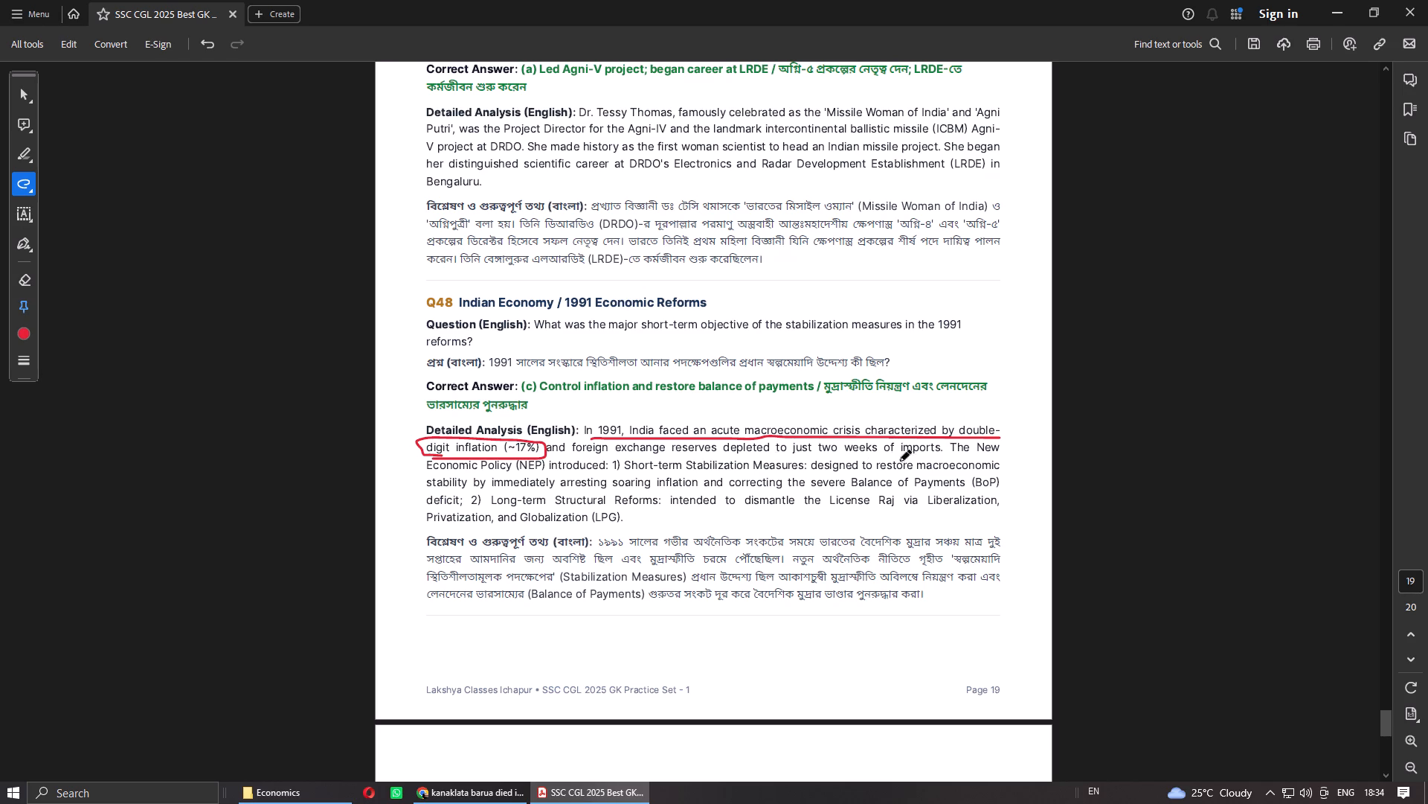
Reopen the 5 YEARS PLAN document from the Economics folder.
click(332, 803)
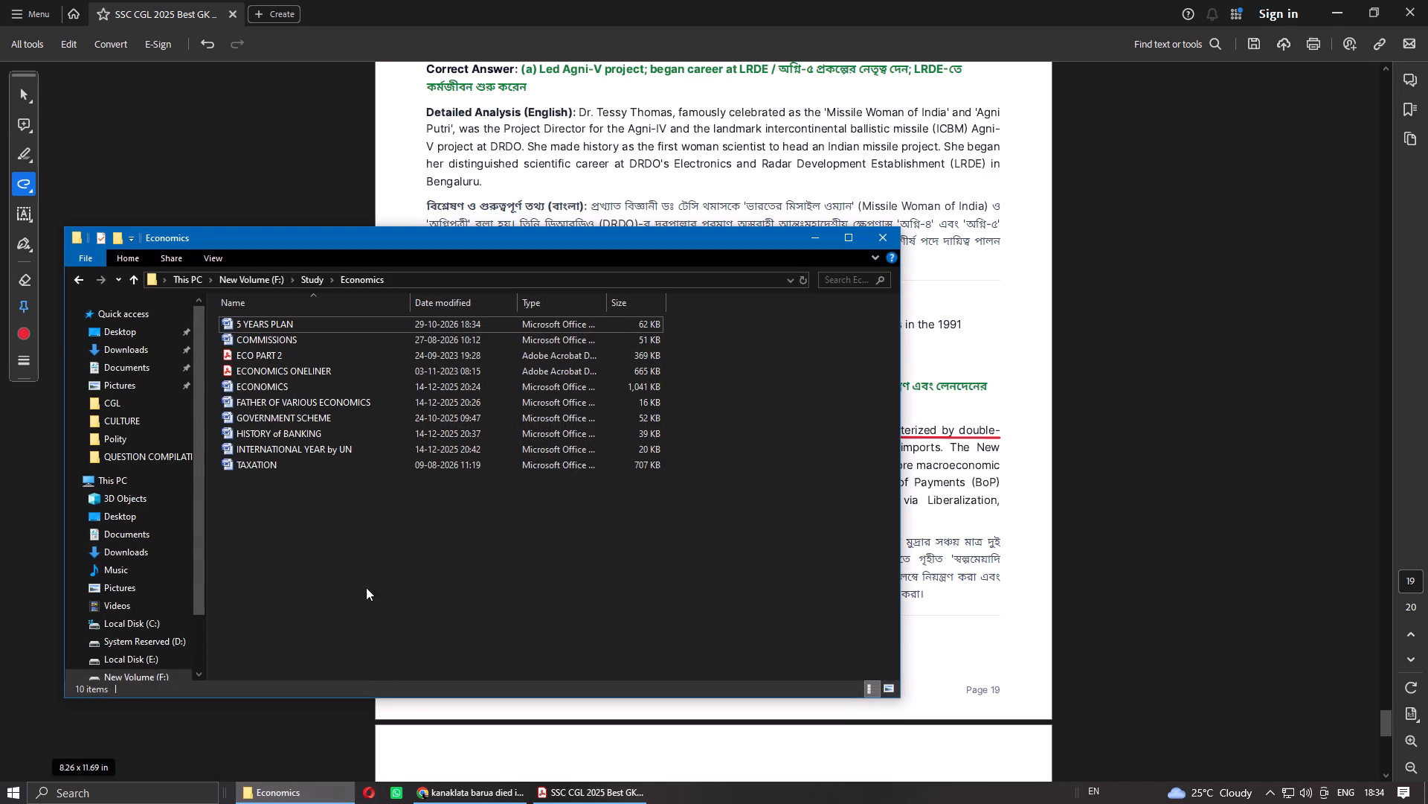
double_click(277, 322)
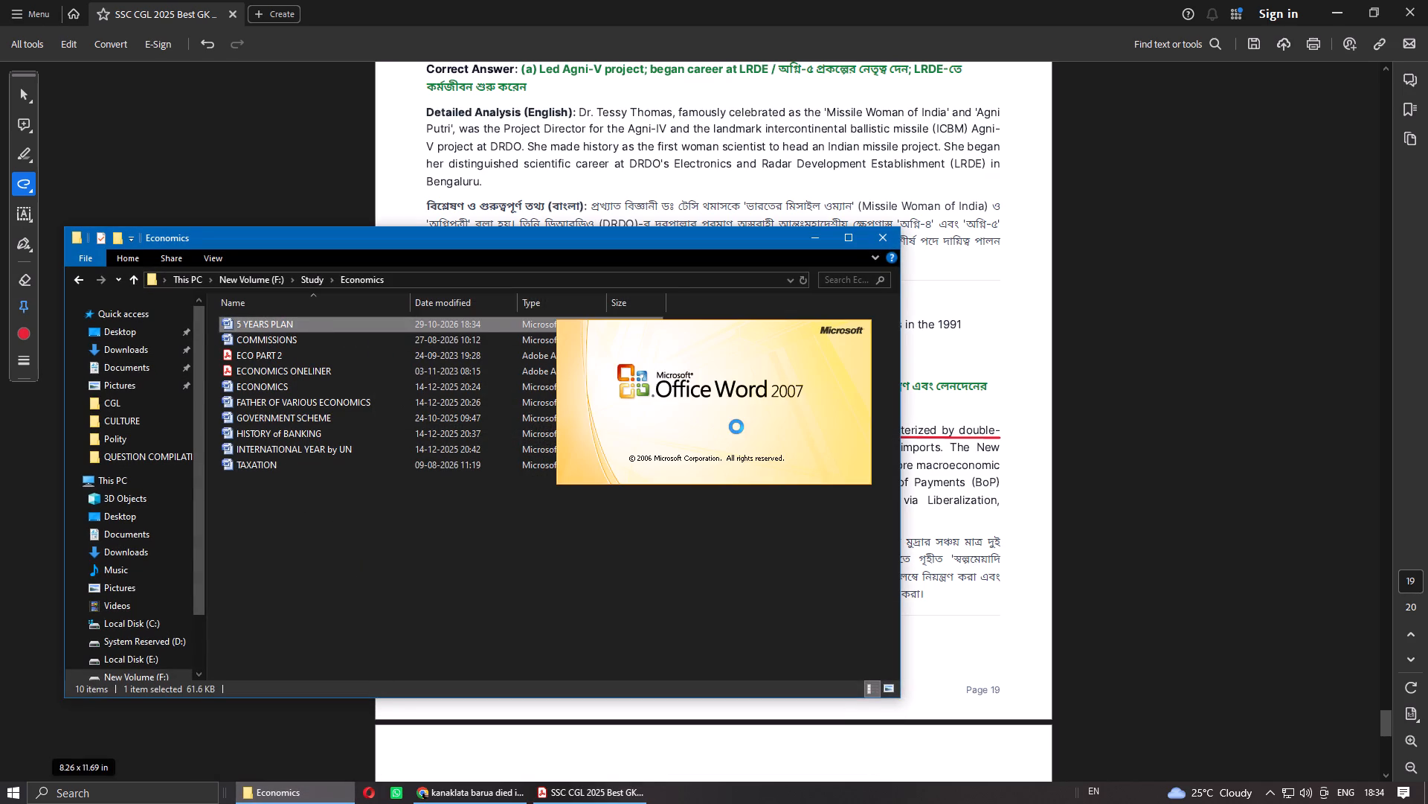
Insert a single-cell table on a new line between the 7th (1985-90) and ANNUAL PLAN (1990-92) tables.
scroll(736, 427, down, 8)
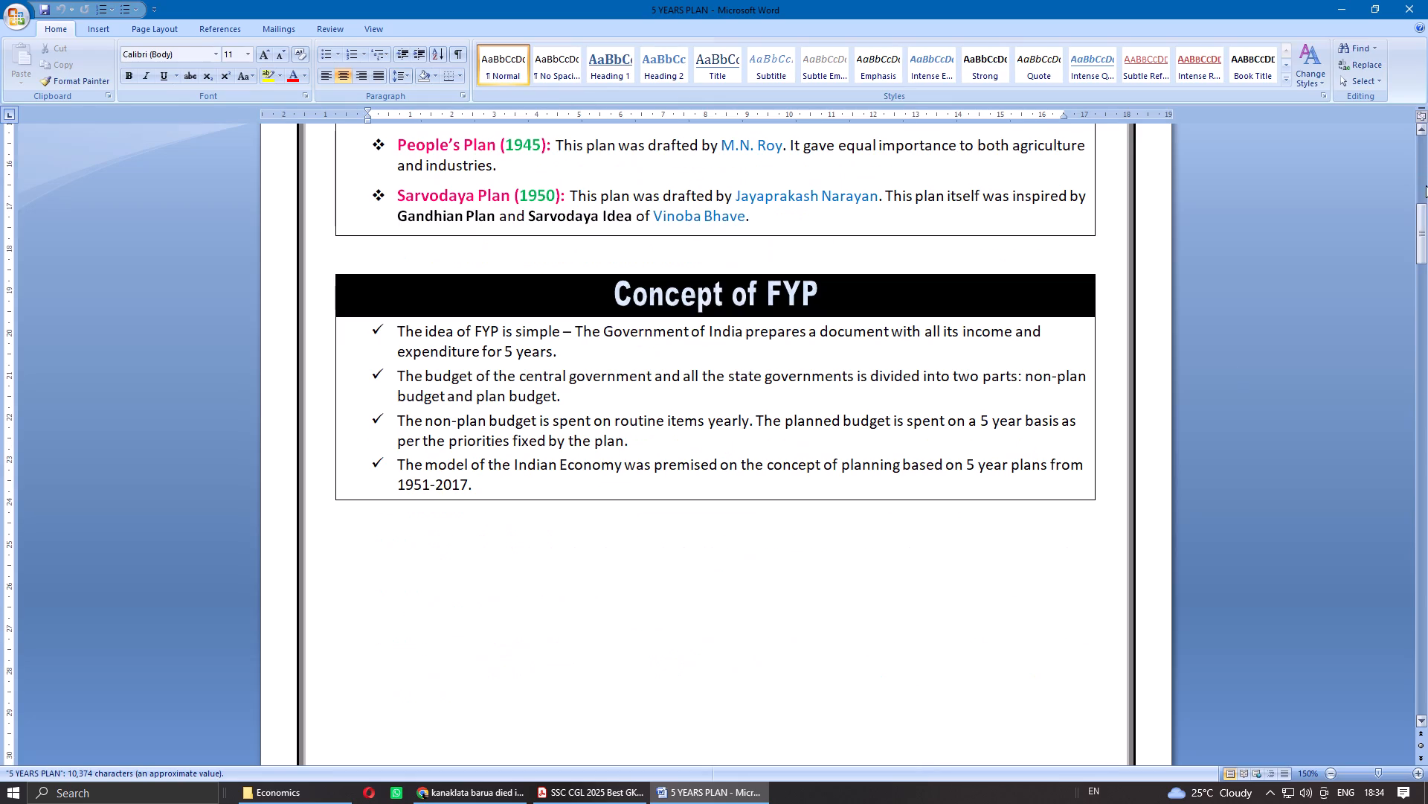
drag(1424, 216, 1427, 574)
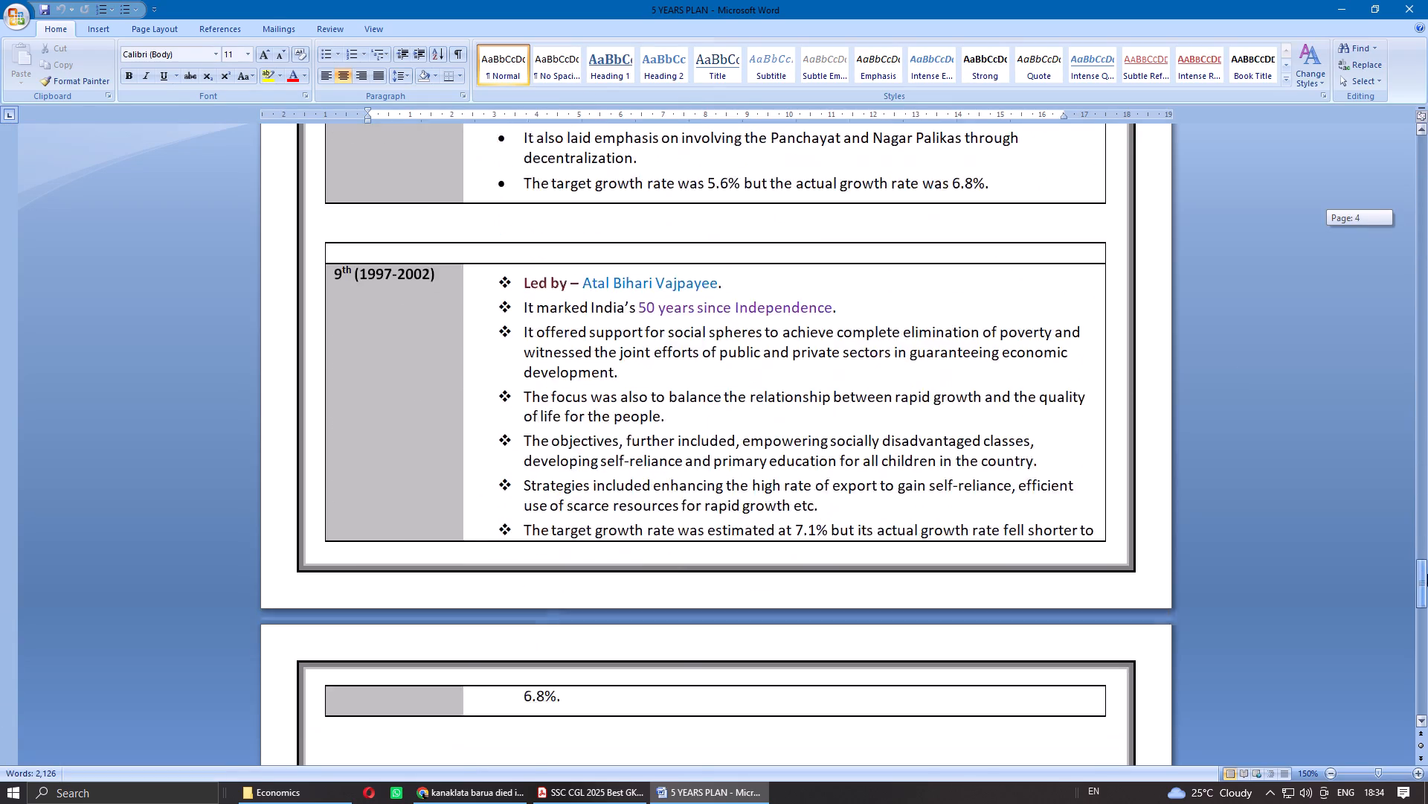
drag(1427, 574, 1427, 530)
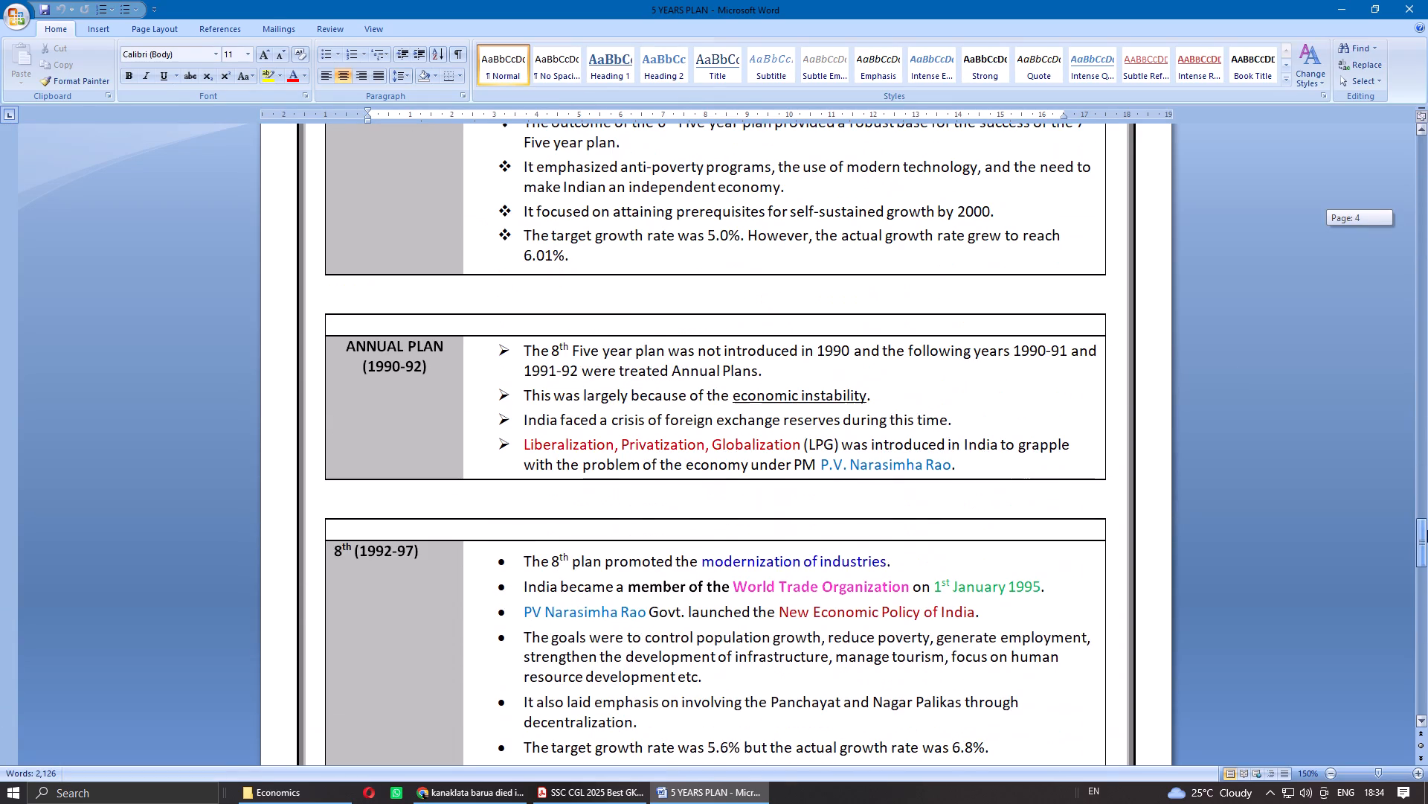
drag(1427, 530, 1427, 519)
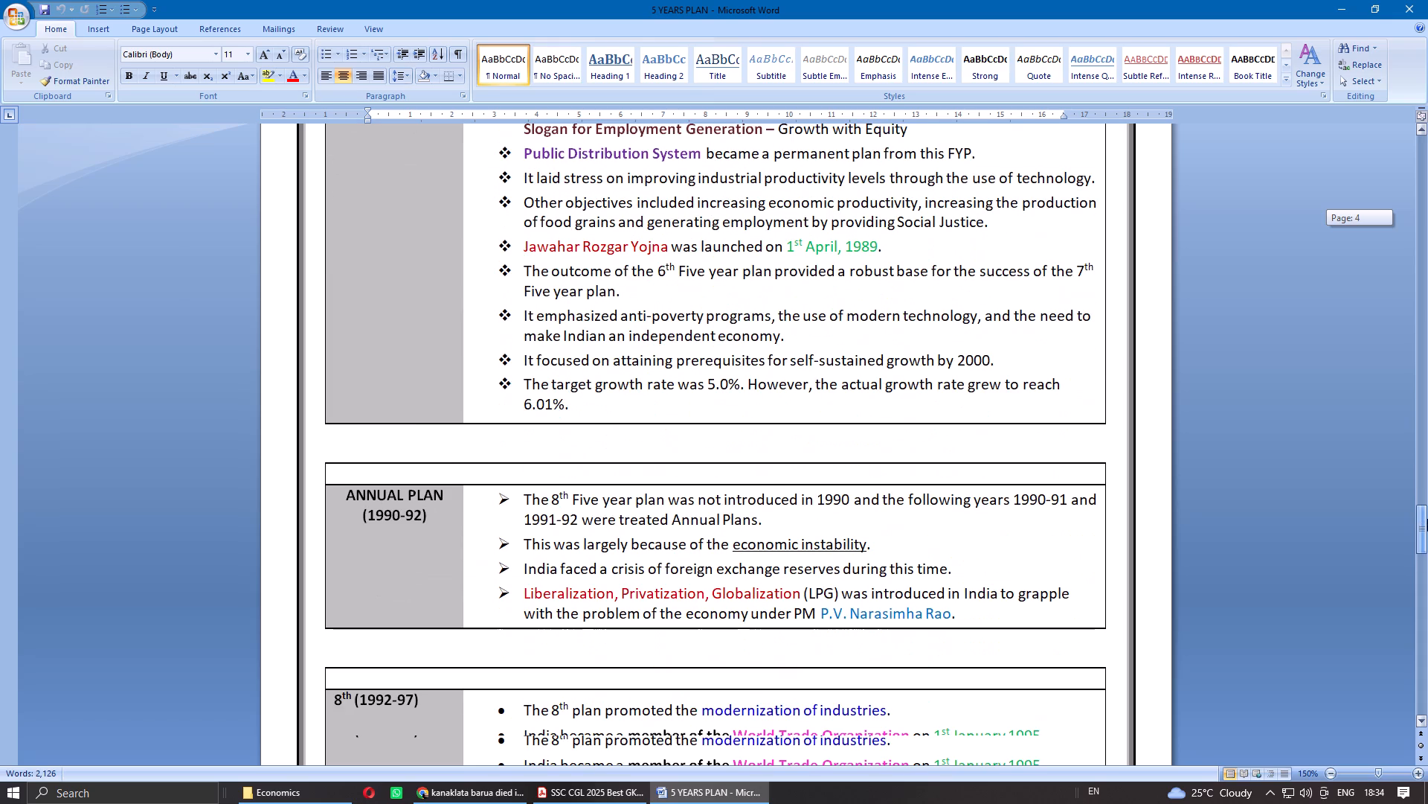
drag(1427, 519, 1427, 520)
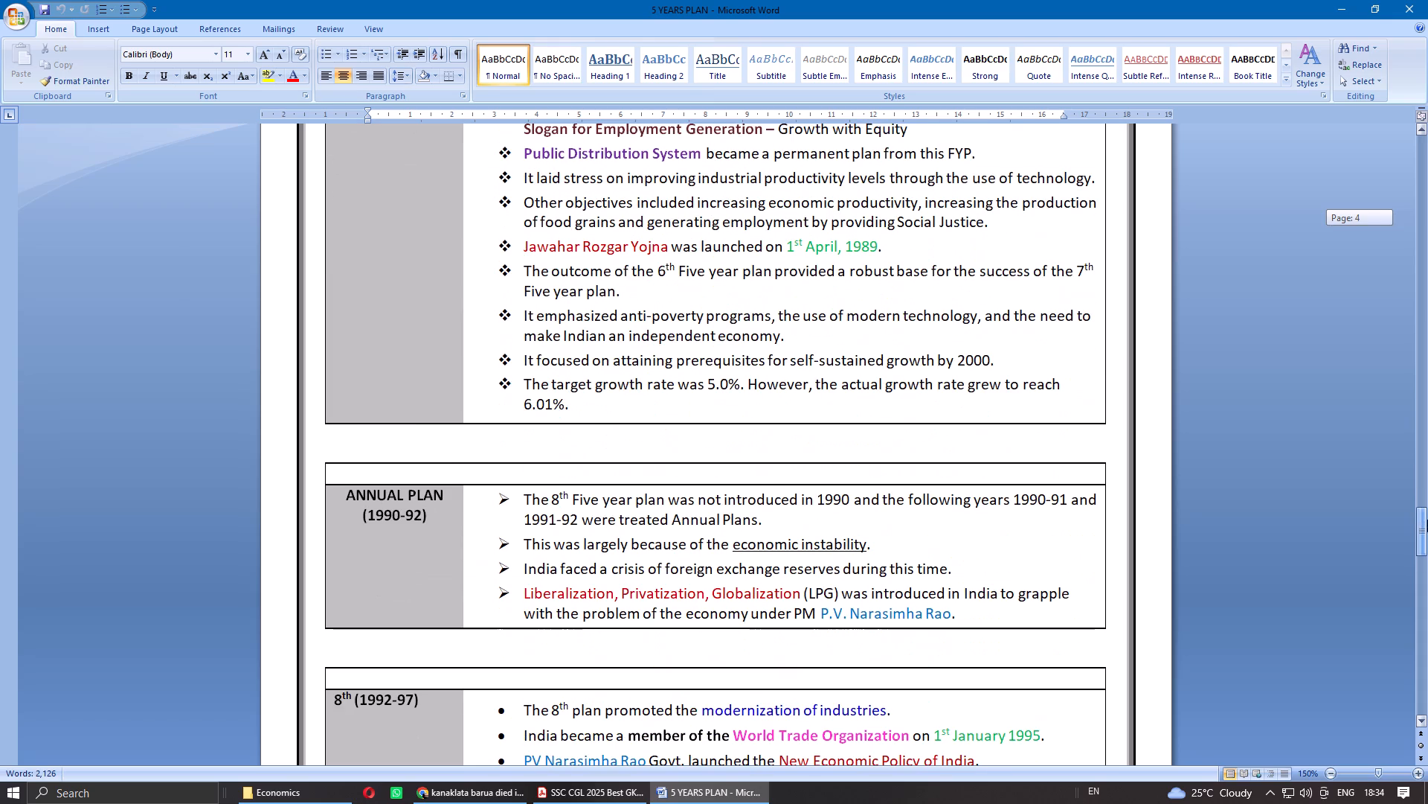
scroll(645, 459, up, 3)
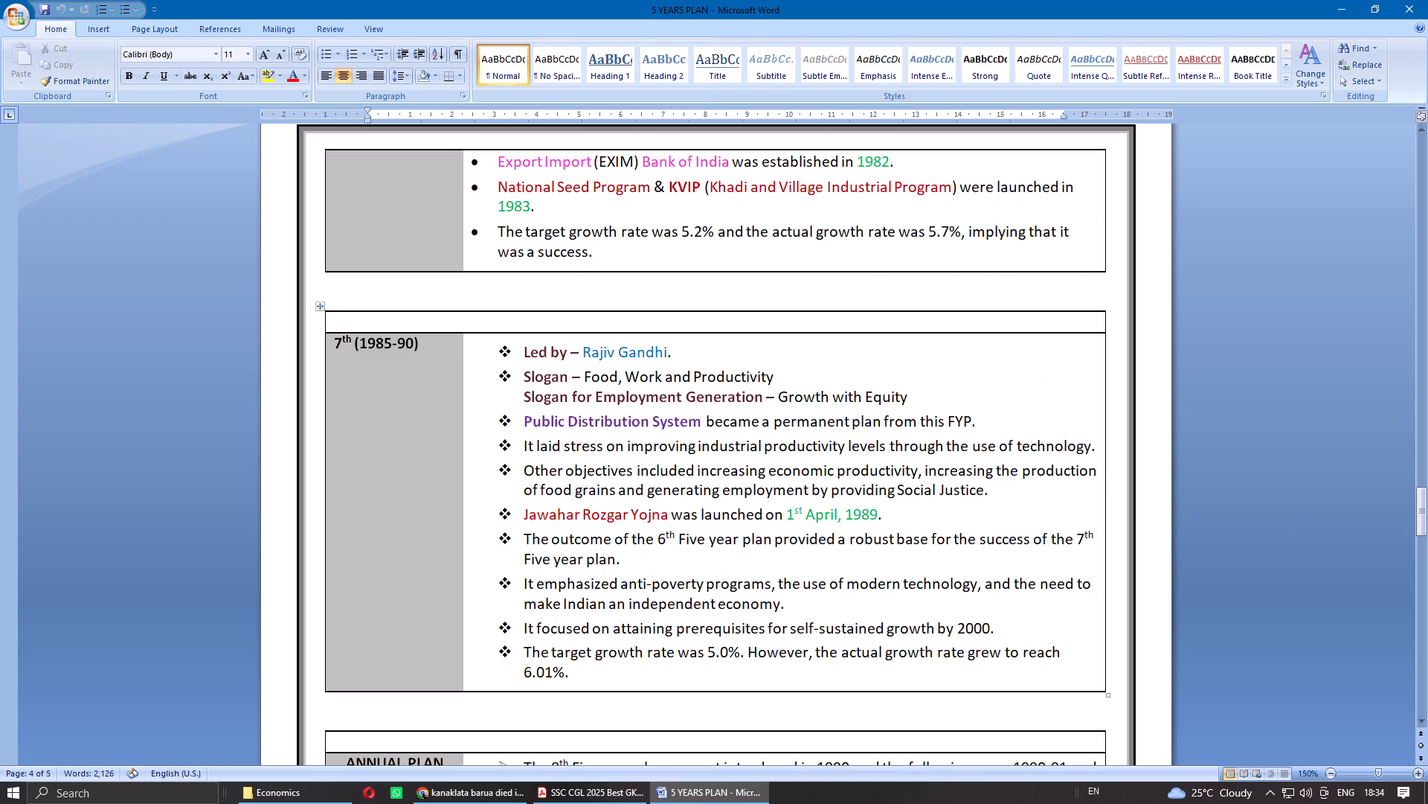
scroll(645, 459, down, 3)
click(602, 452)
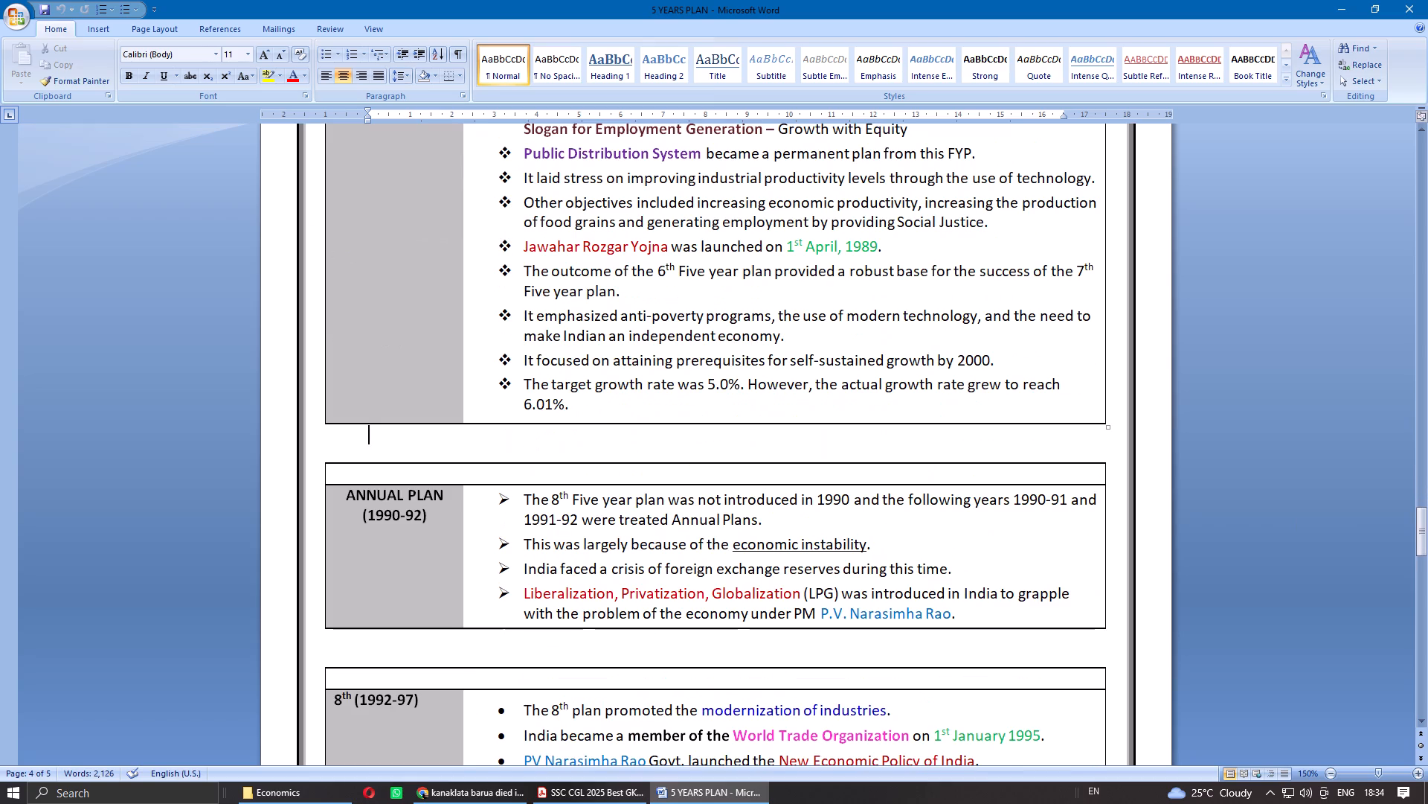
key(Return)
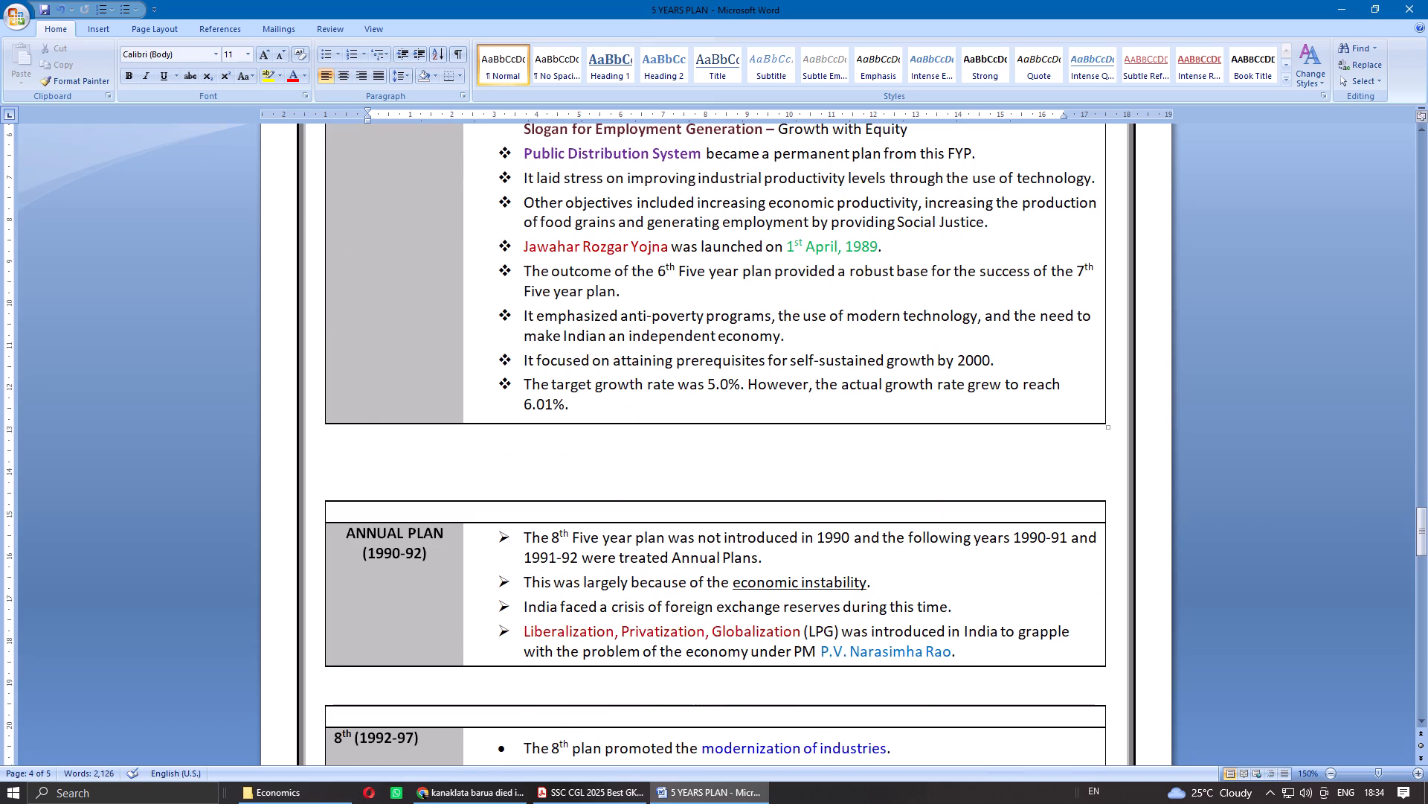
click(97, 27)
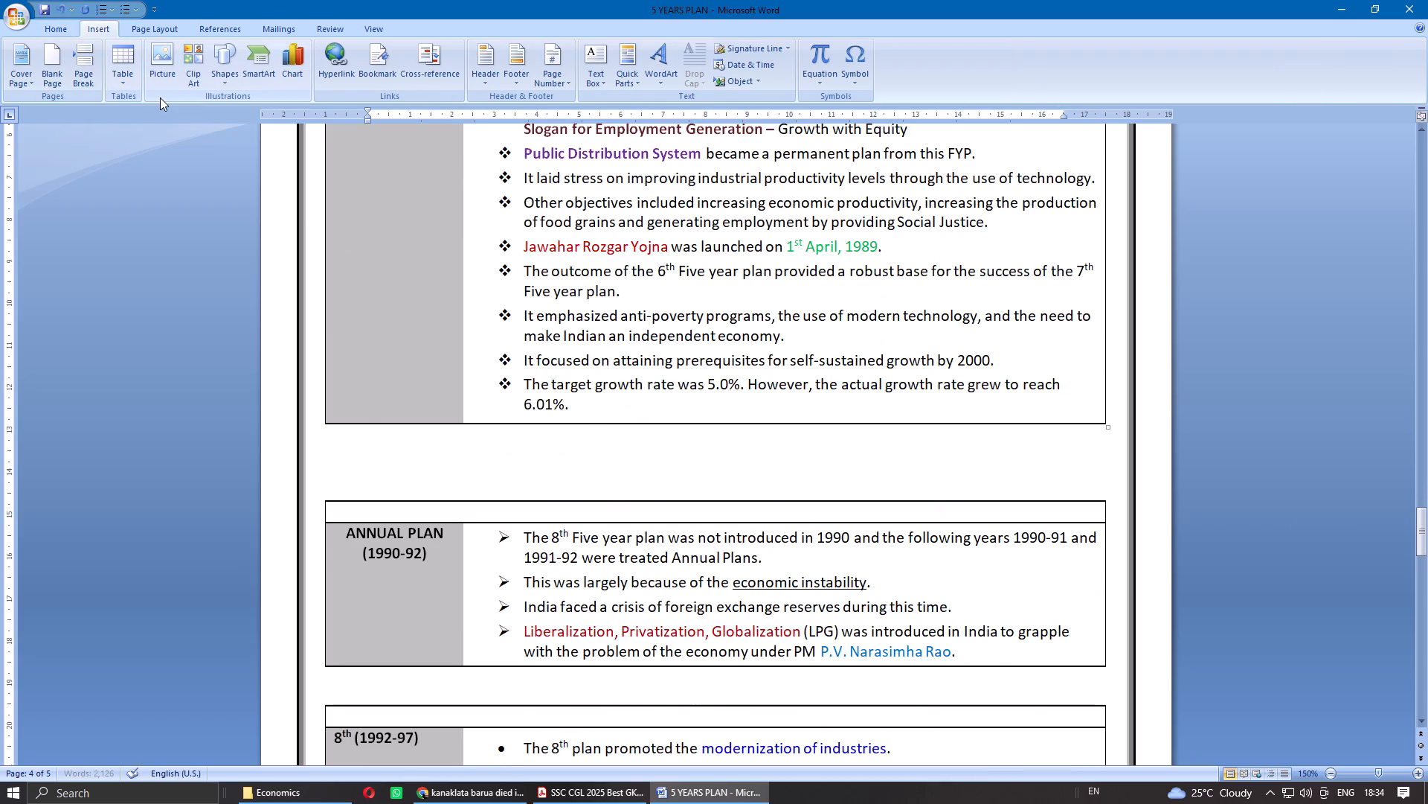
key(Return)
click(385, 468)
click(133, 57)
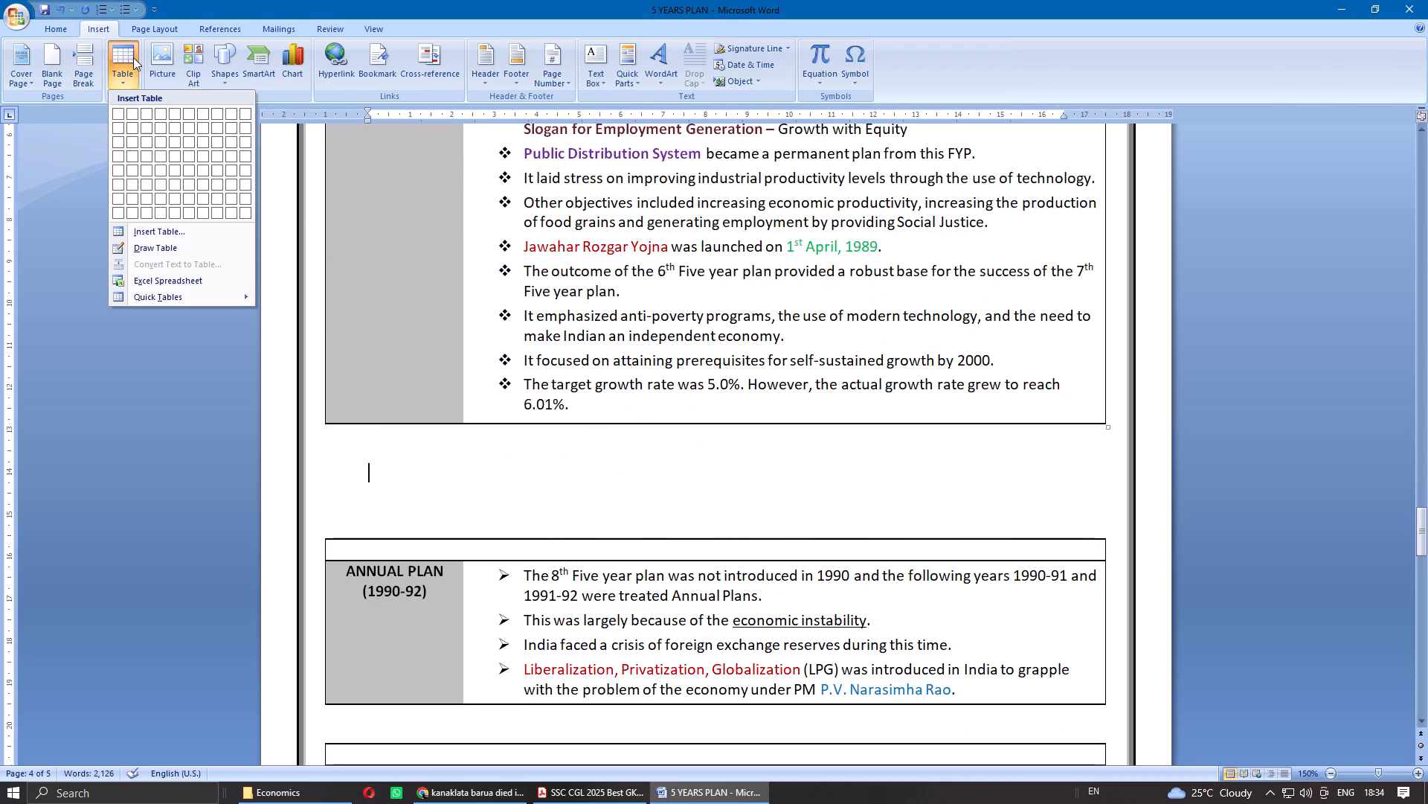
click(123, 115)
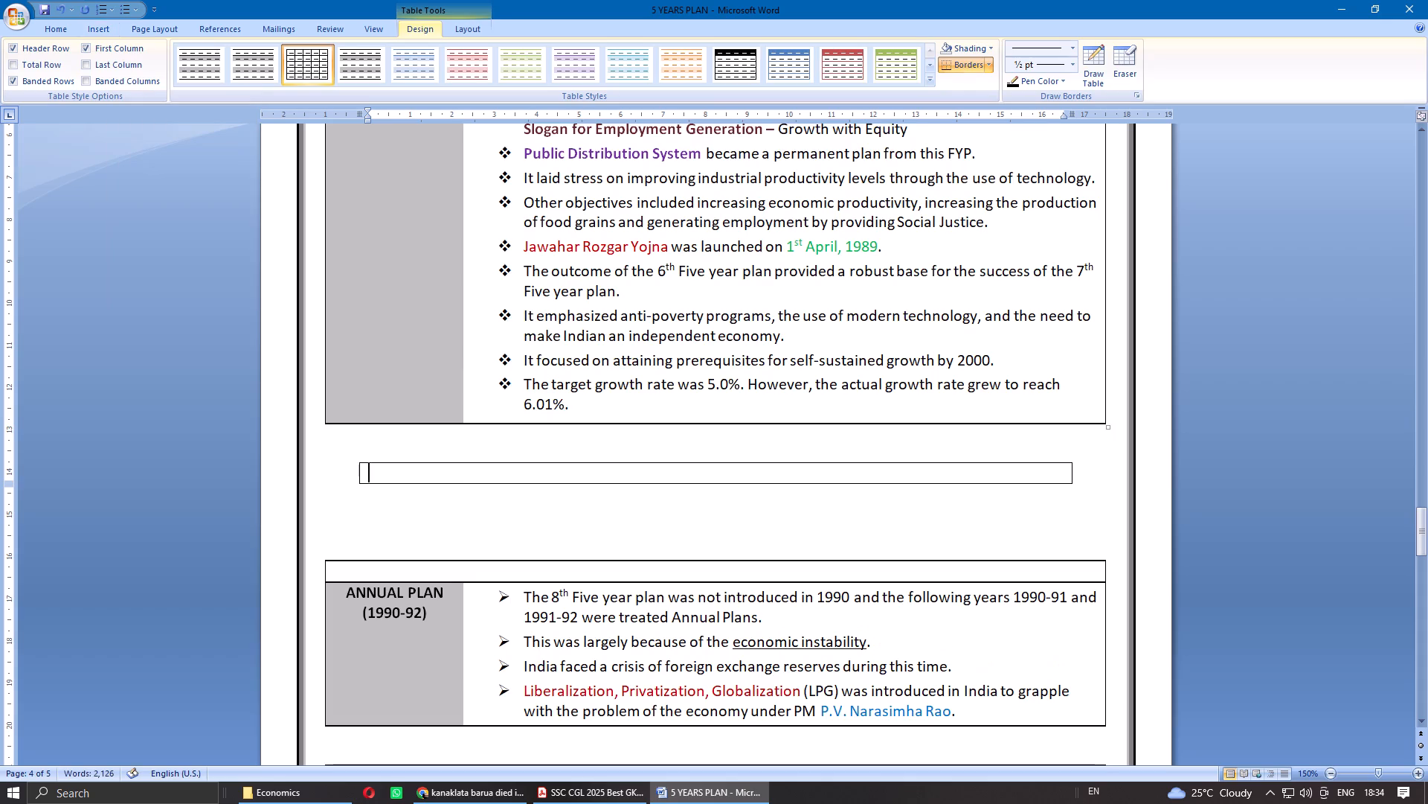
Stretch the new table to the full width of the neighbouring plan tables and remove the extra blank lines below it.
drag(358, 476, 326, 483)
drag(1071, 476, 1105, 474)
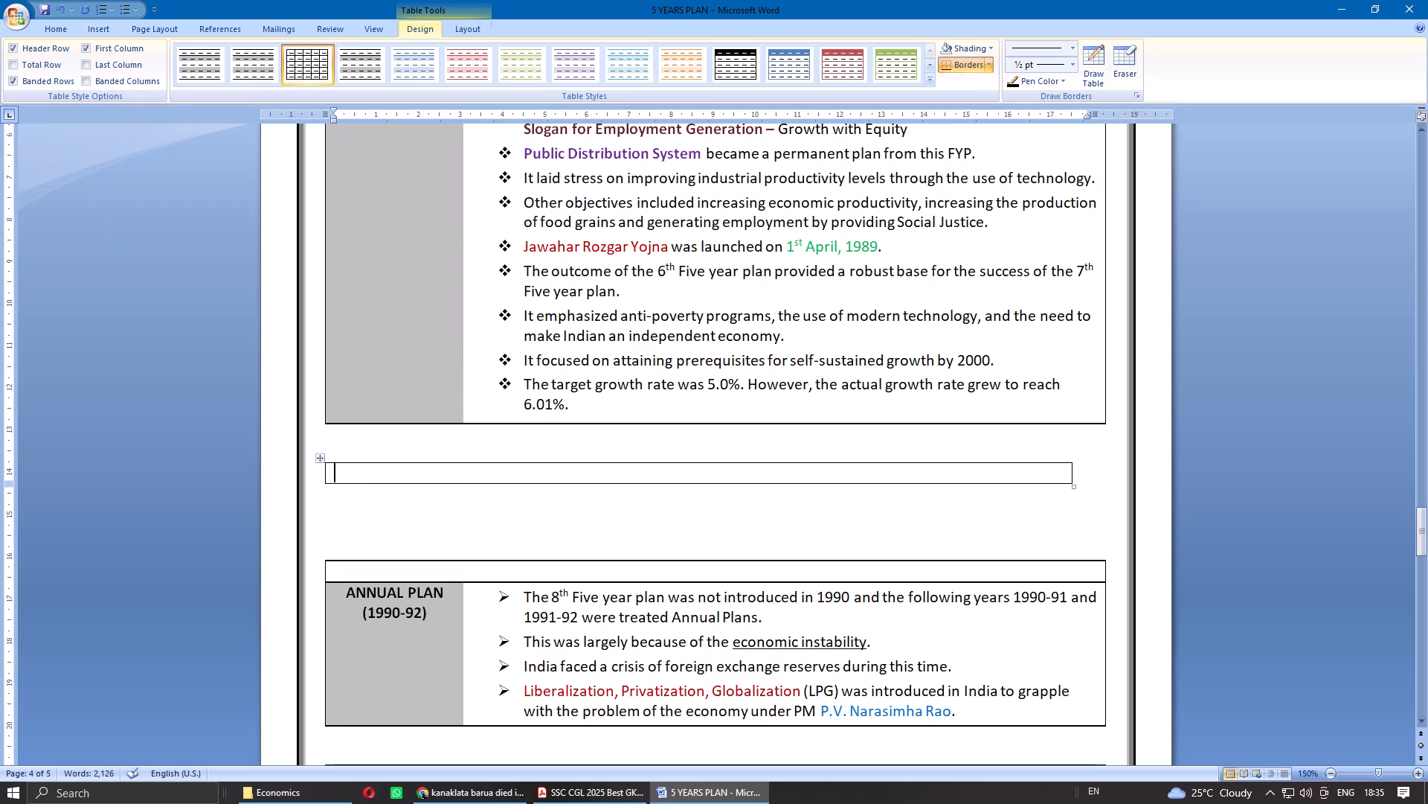
drag(1105, 474, 1107, 474)
click(605, 539)
key(BackSpace)
key(BackSpace)
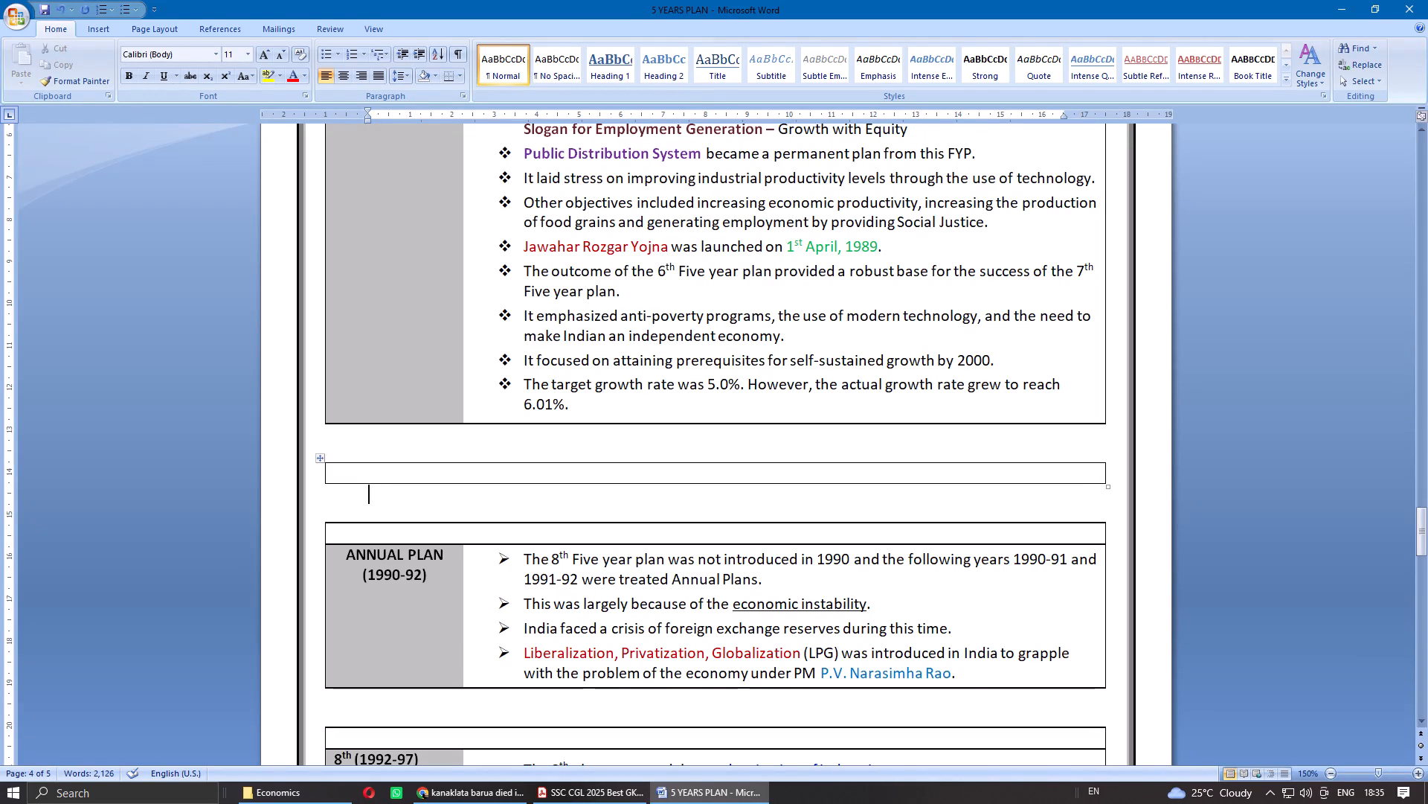
Narrow the new cell to the grey label column's width, add a second column, and extend that column to full table width.
drag(1105, 471, 465, 481)
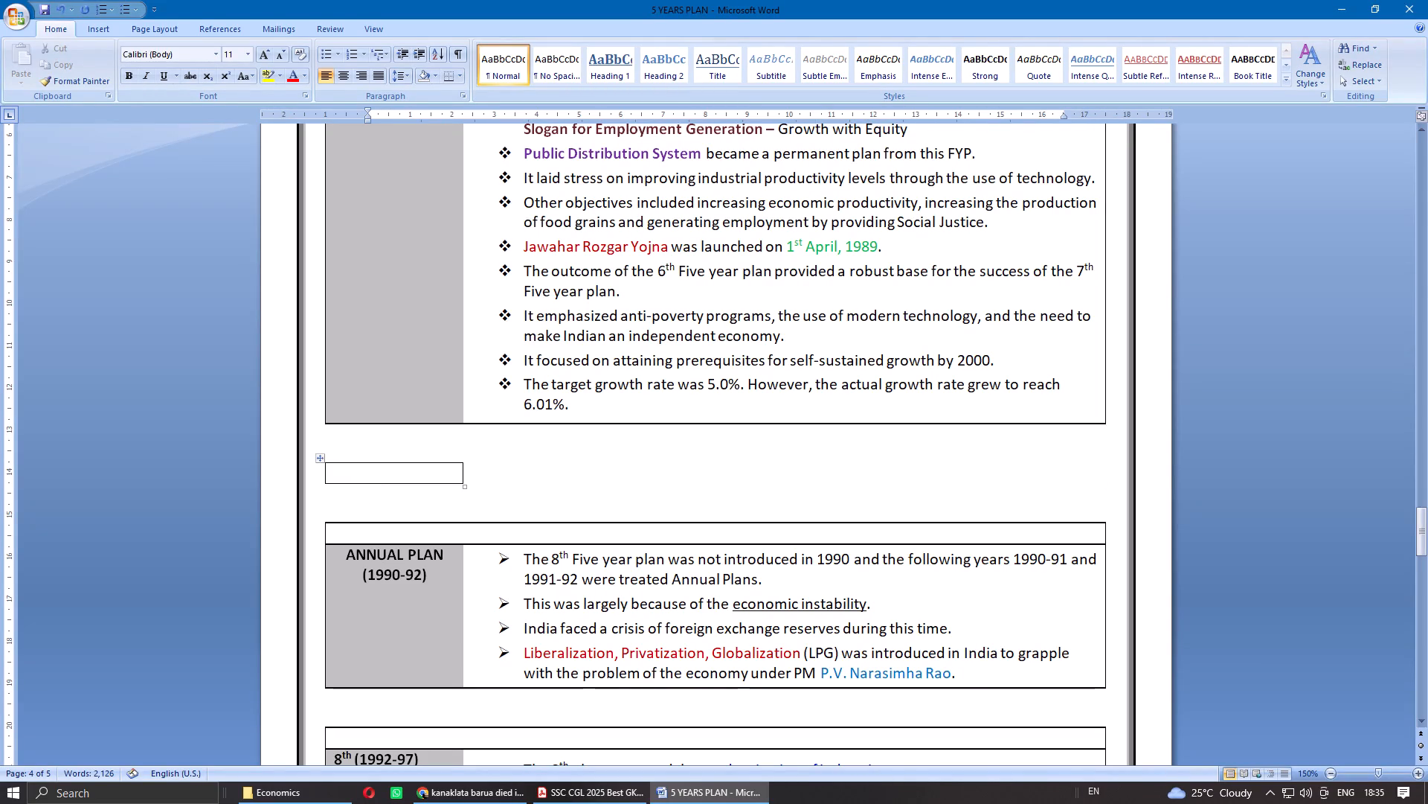
right_click(439, 479)
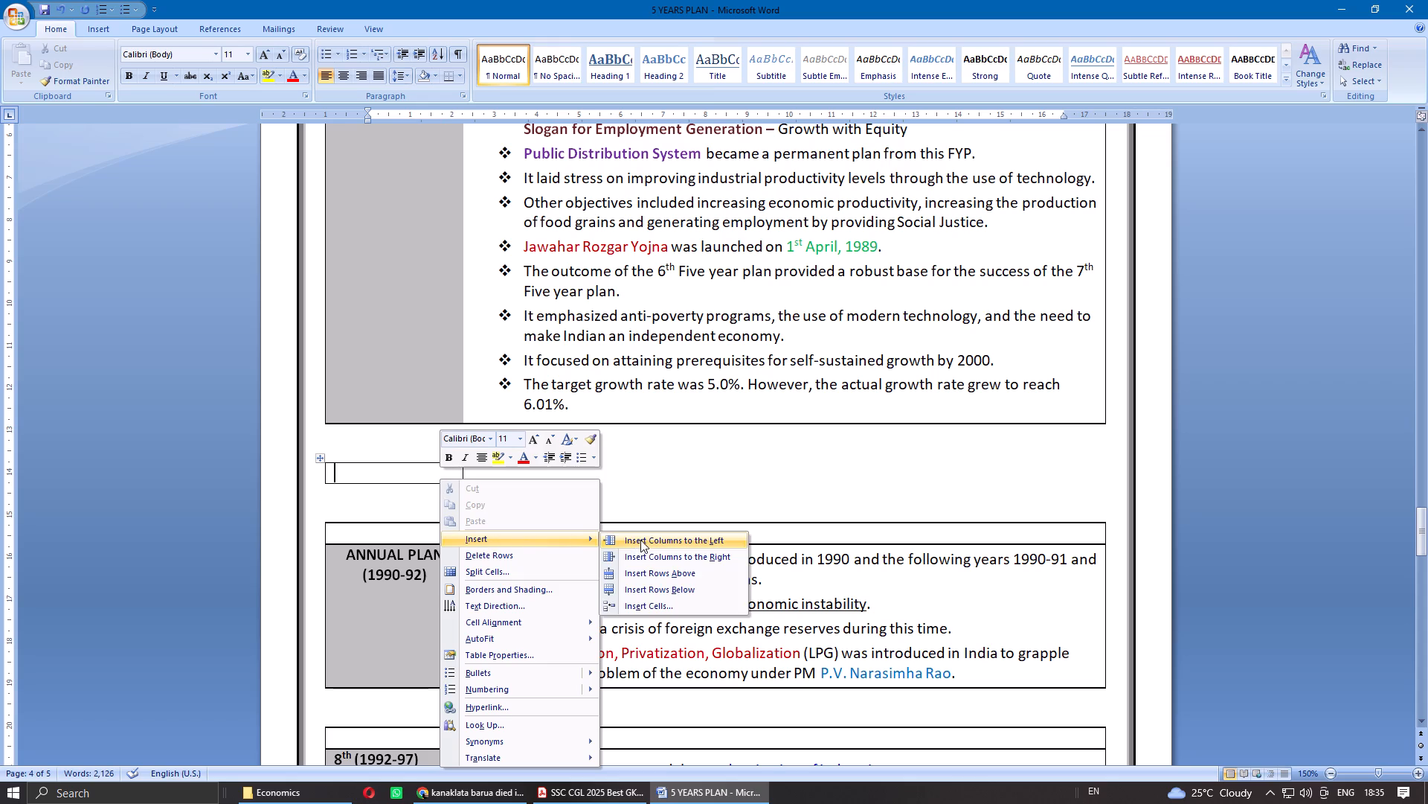
click(661, 538)
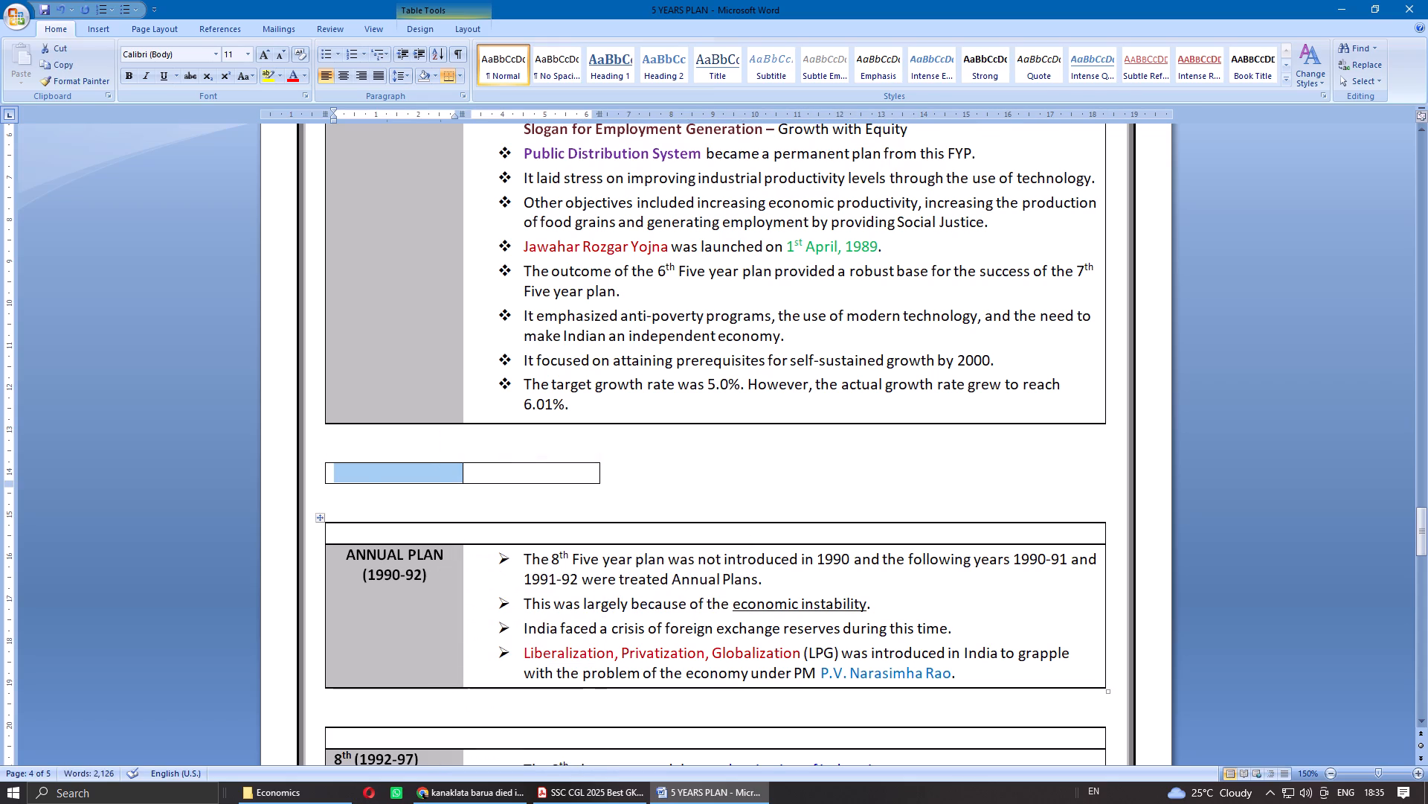
click(539, 500)
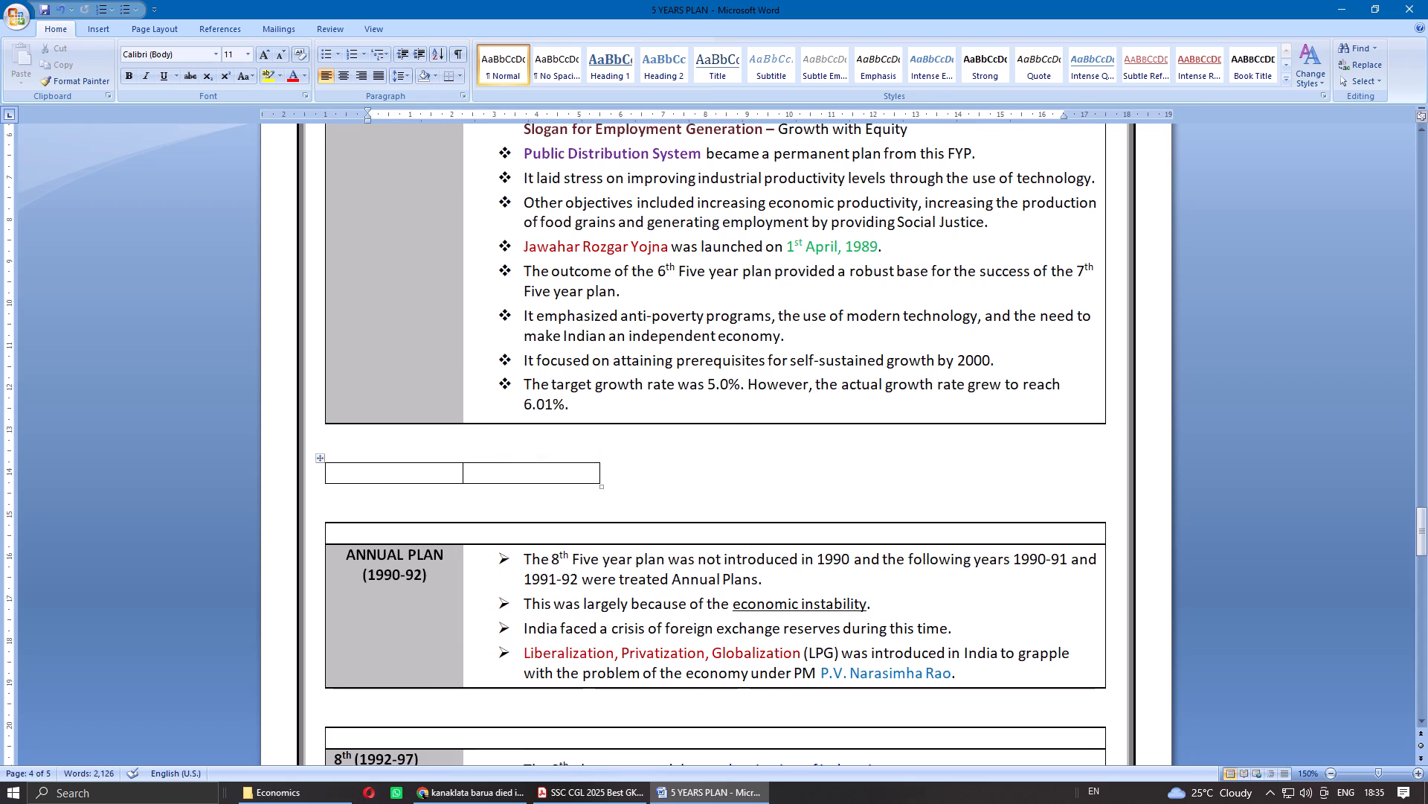
drag(598, 469, 1104, 485)
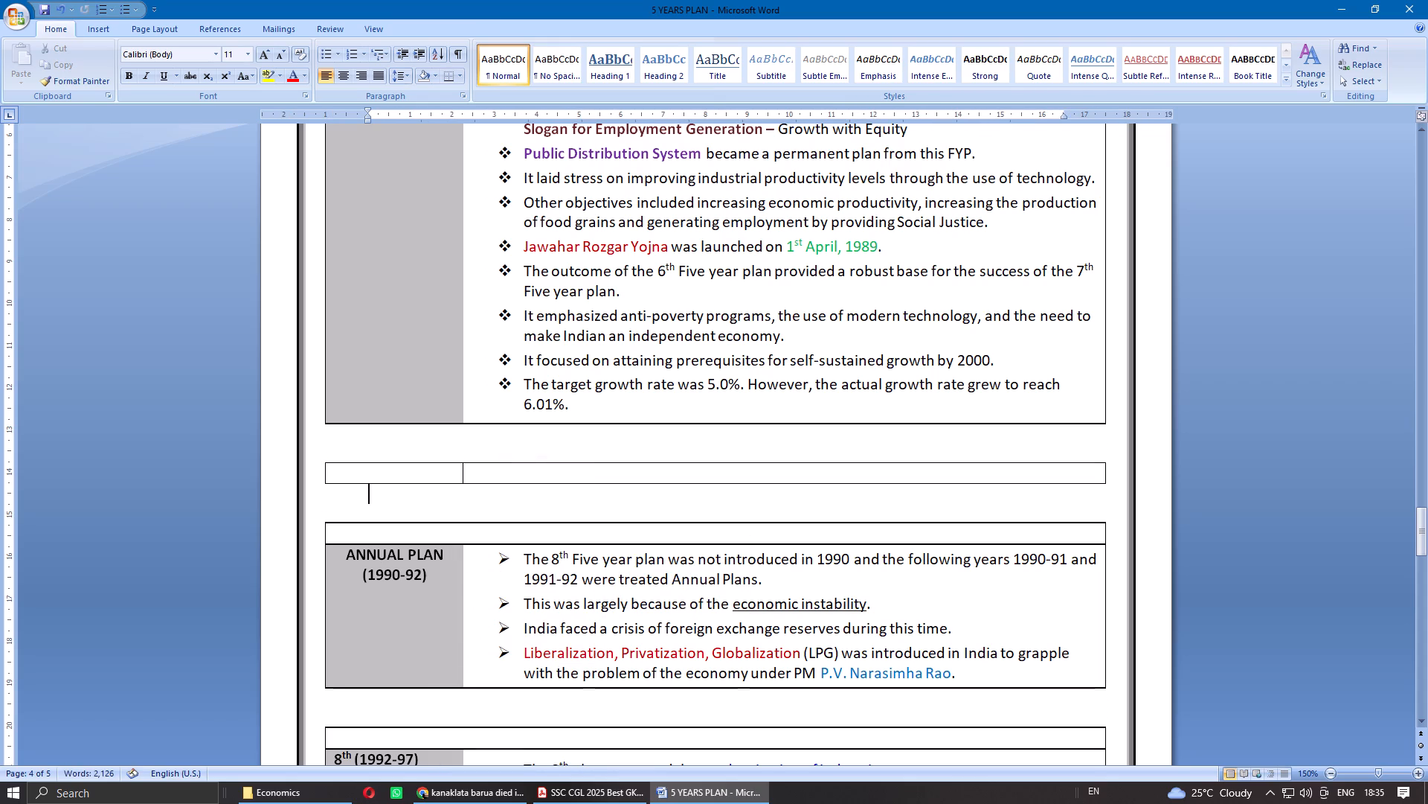
click(437, 480)
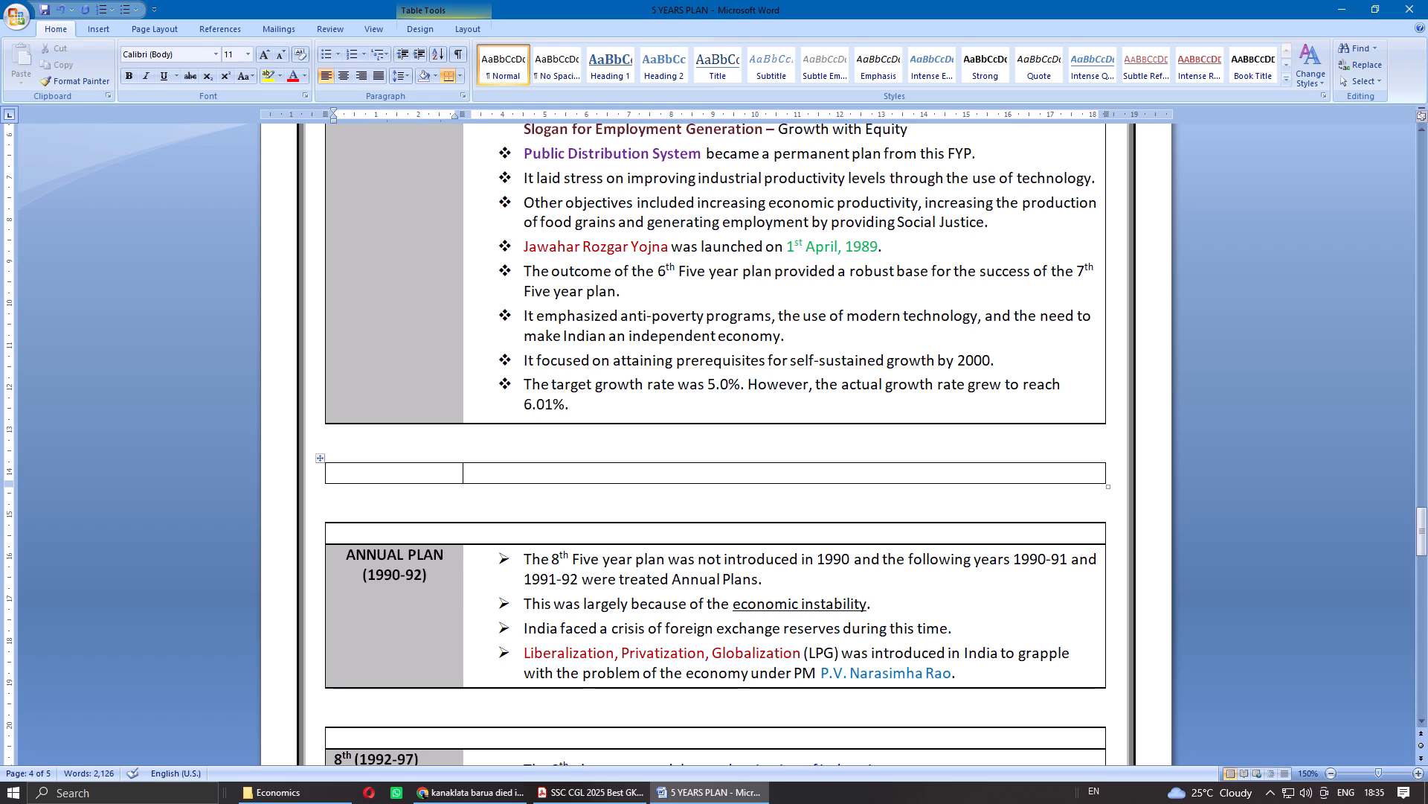
click(414, 520)
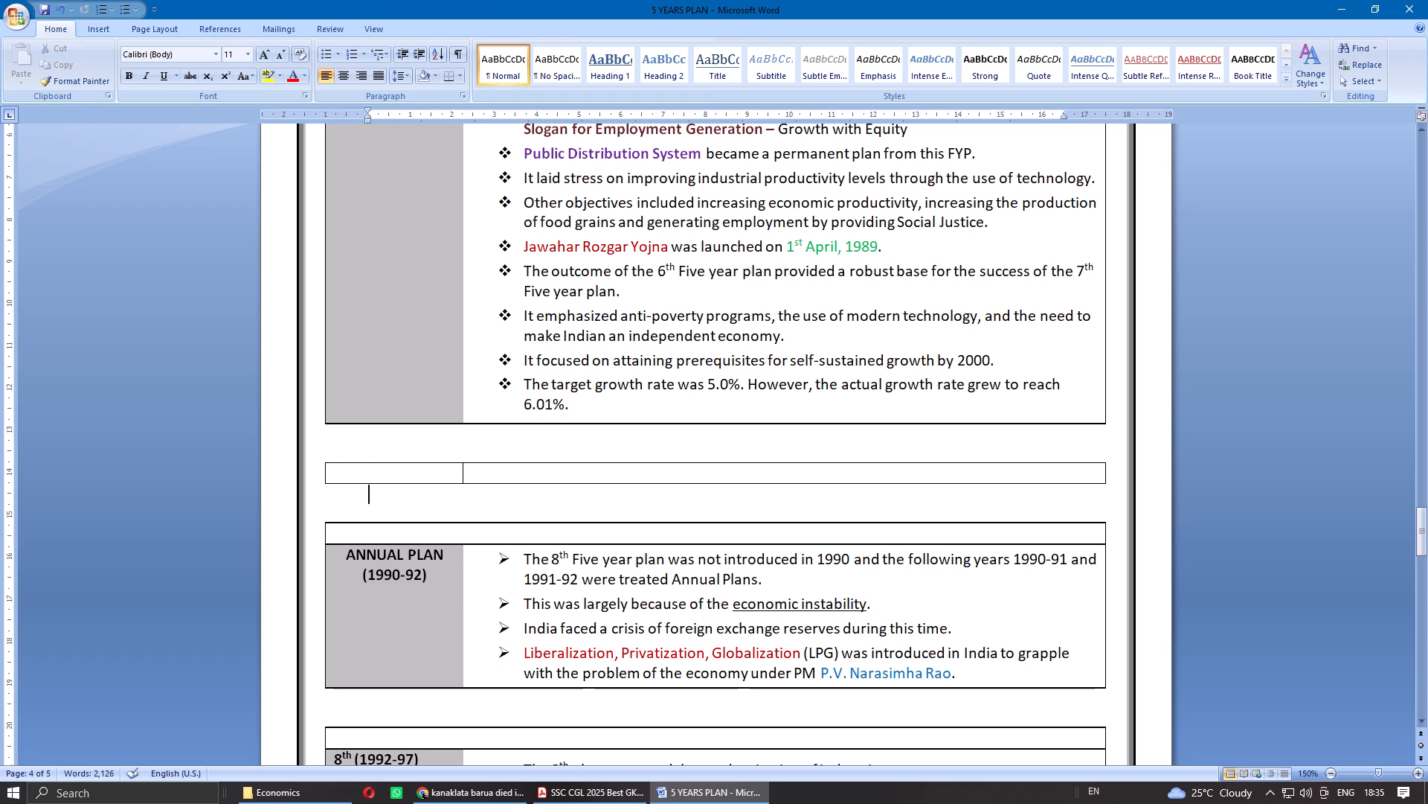
Restore the notes window to its smaller size and clear the Economics folder window away to expose Q48 in the PDF.
click(1366, 7)
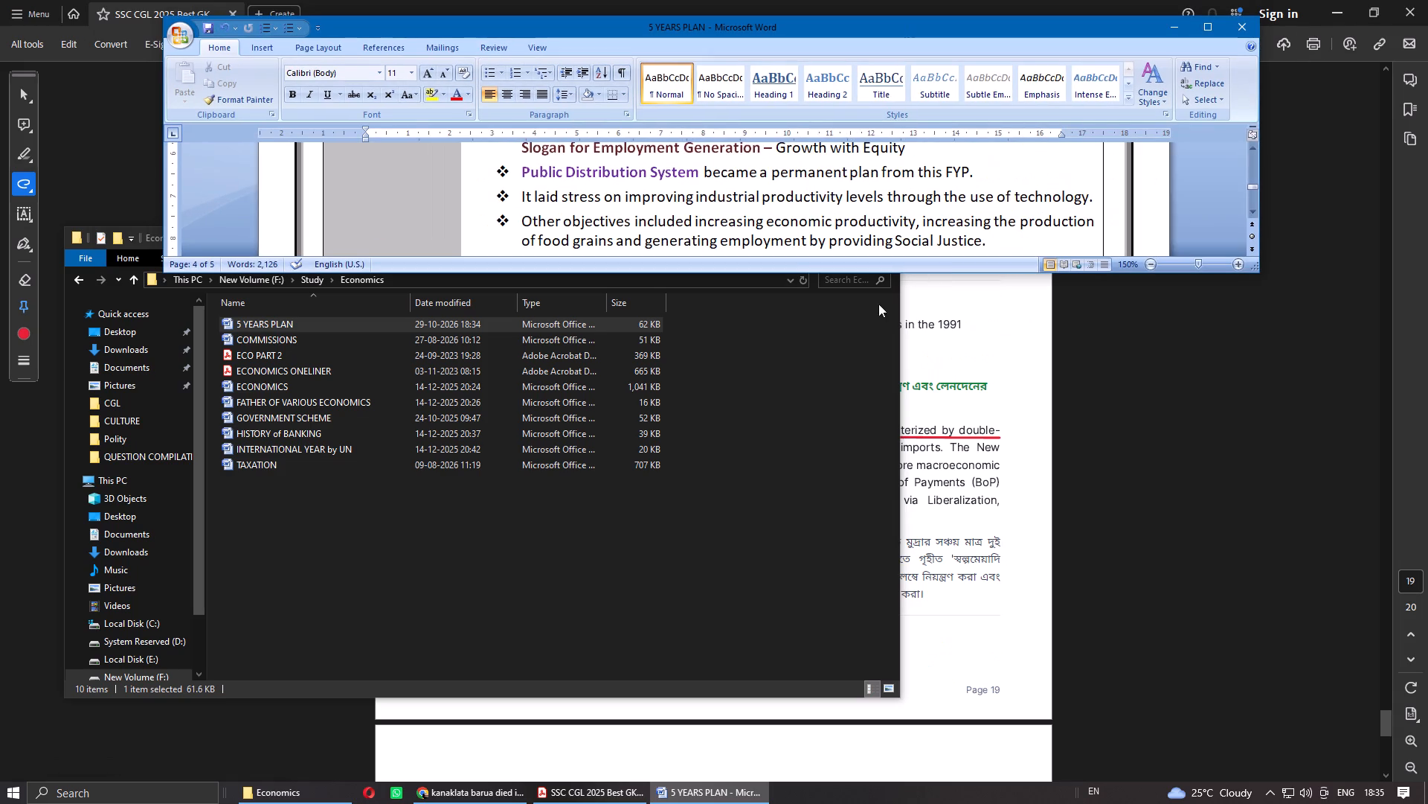
click(751, 295)
click(823, 234)
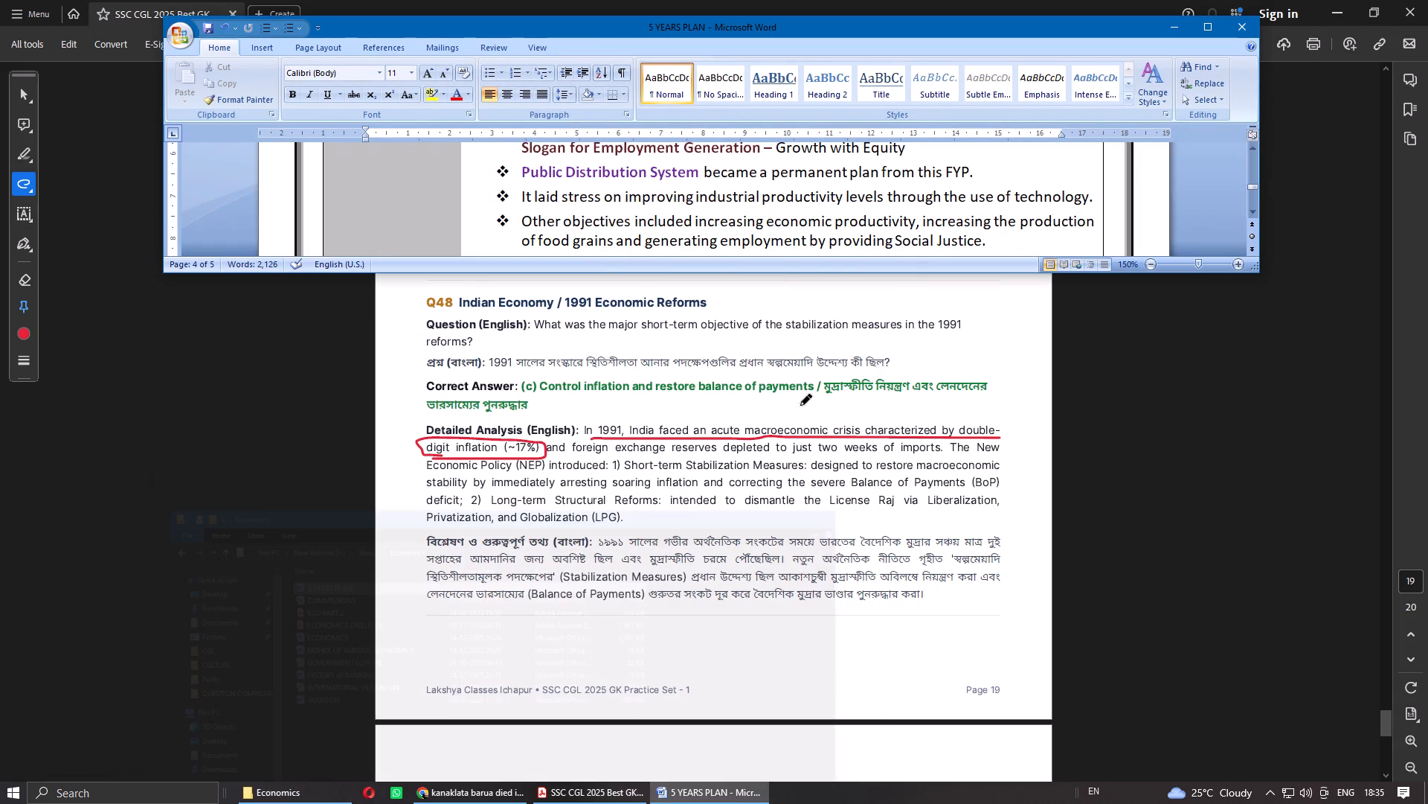
key(Tab)
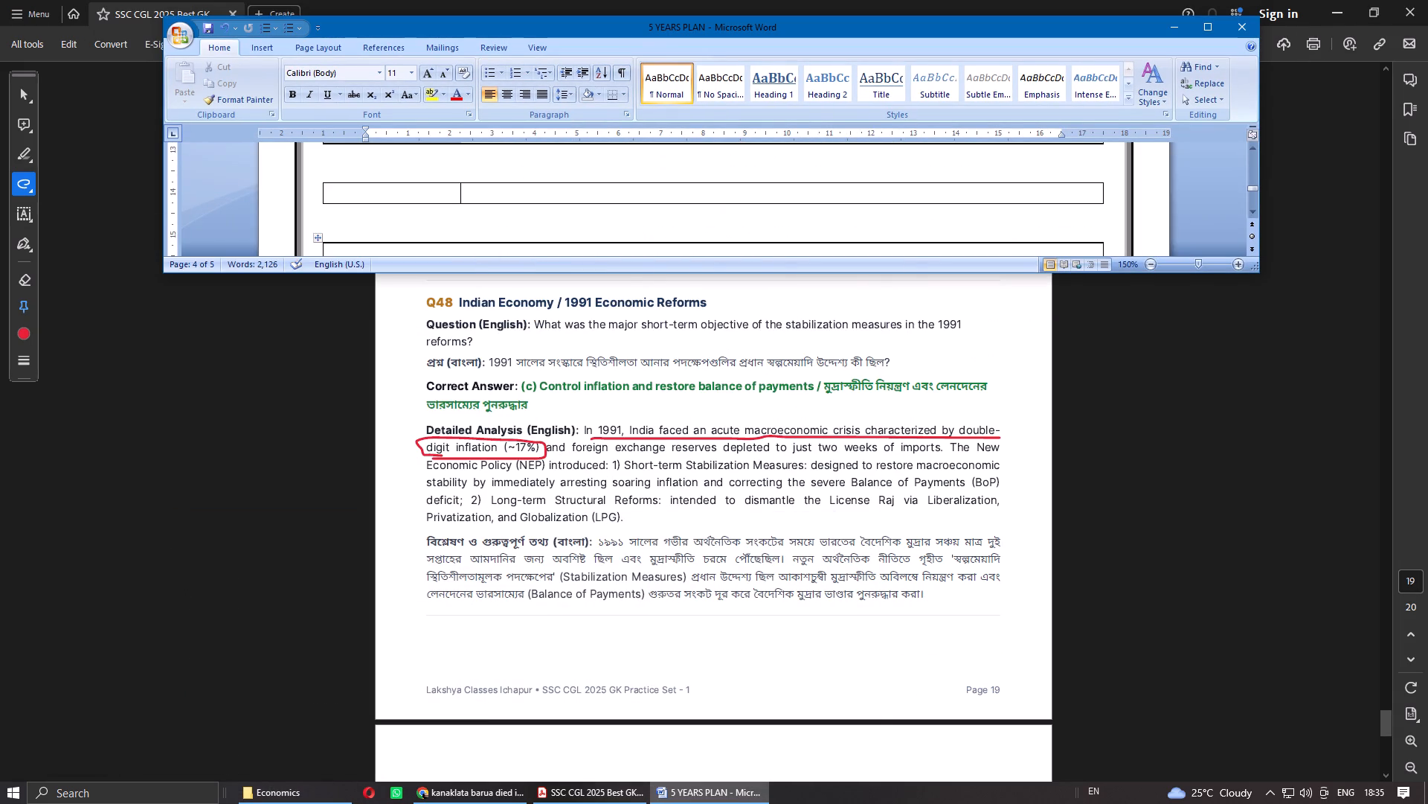
In the new table's wide cell, enter "In 1991 India faced an acute macroeconomic crisis characterized by", with "macroeconomic" in bold.
click(498, 199)
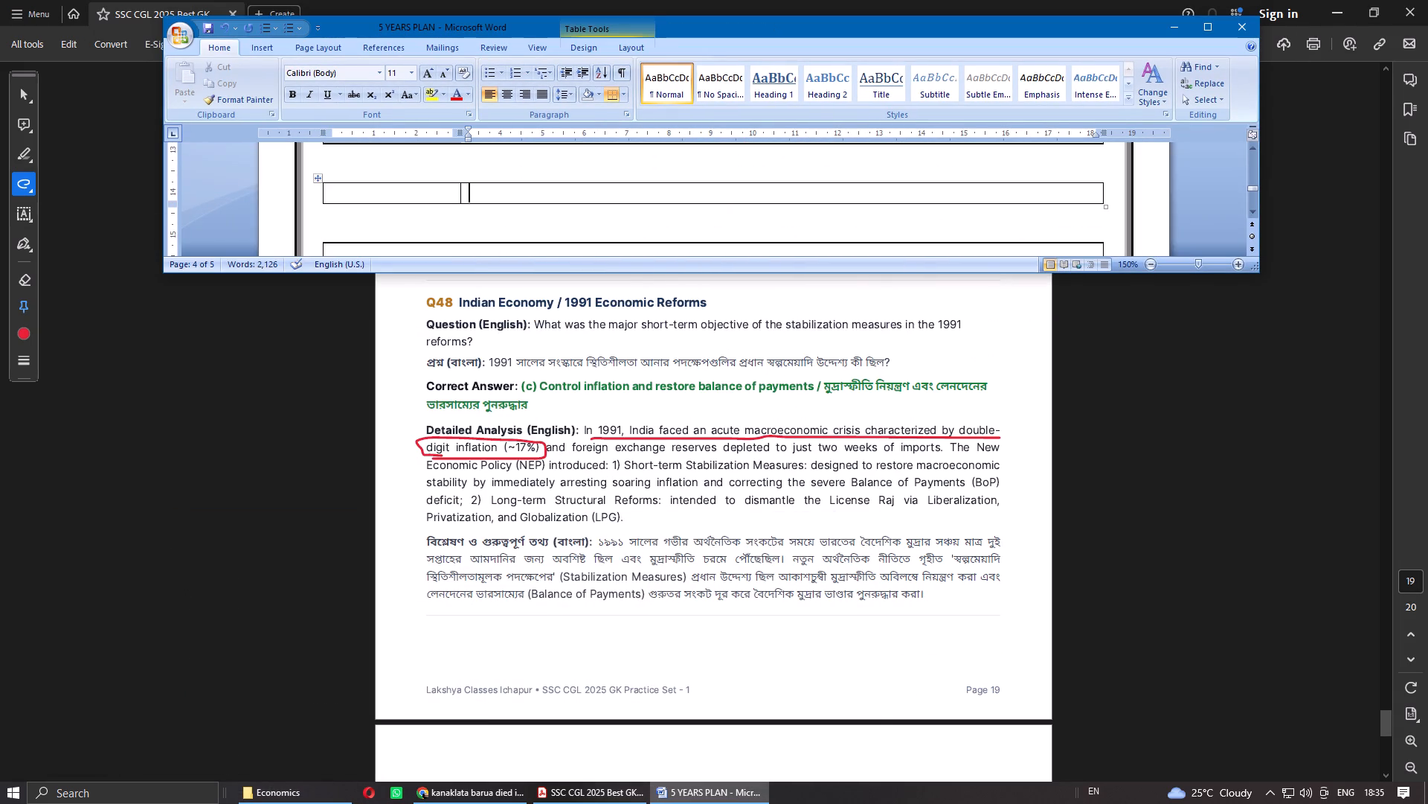
text(In 1991)
key(space)
text(India faced an an)
key(BackSpace)
text(cute m)
key(BackSpace)
key(ctrl+b)
text(macroeconomic)
key(ctrl+b)
key(space)
text(crisis characterized by)
key(space)
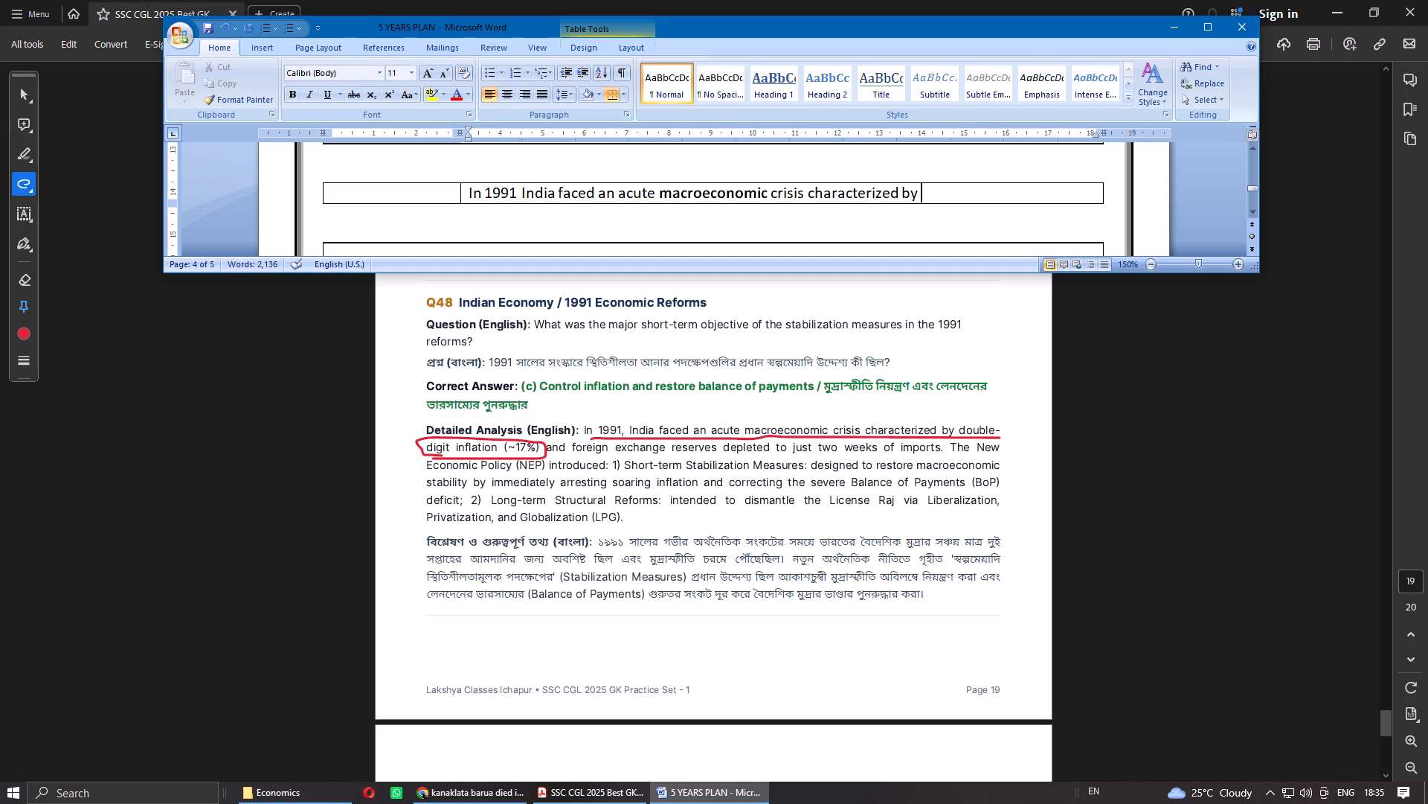
Continue the sentence with "double digit inflation (17%)".
text(dougble)
key(space)
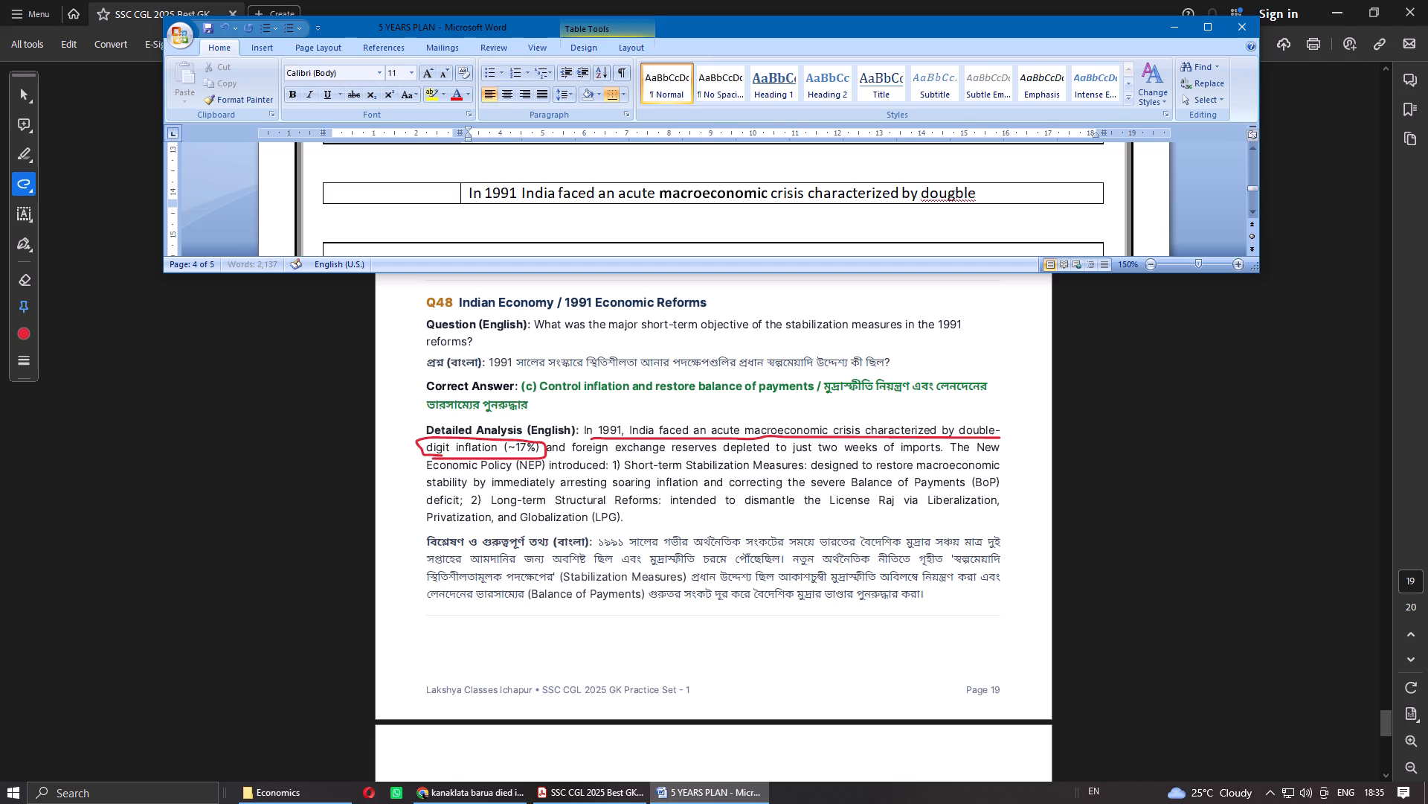
key(BackSpace)
key(BackSpace)
key(BackSpace)
key(BackSpace)
key(BackSpace)
text(ble digit infa)
key(BackSpace)
text(lation)
key(space)
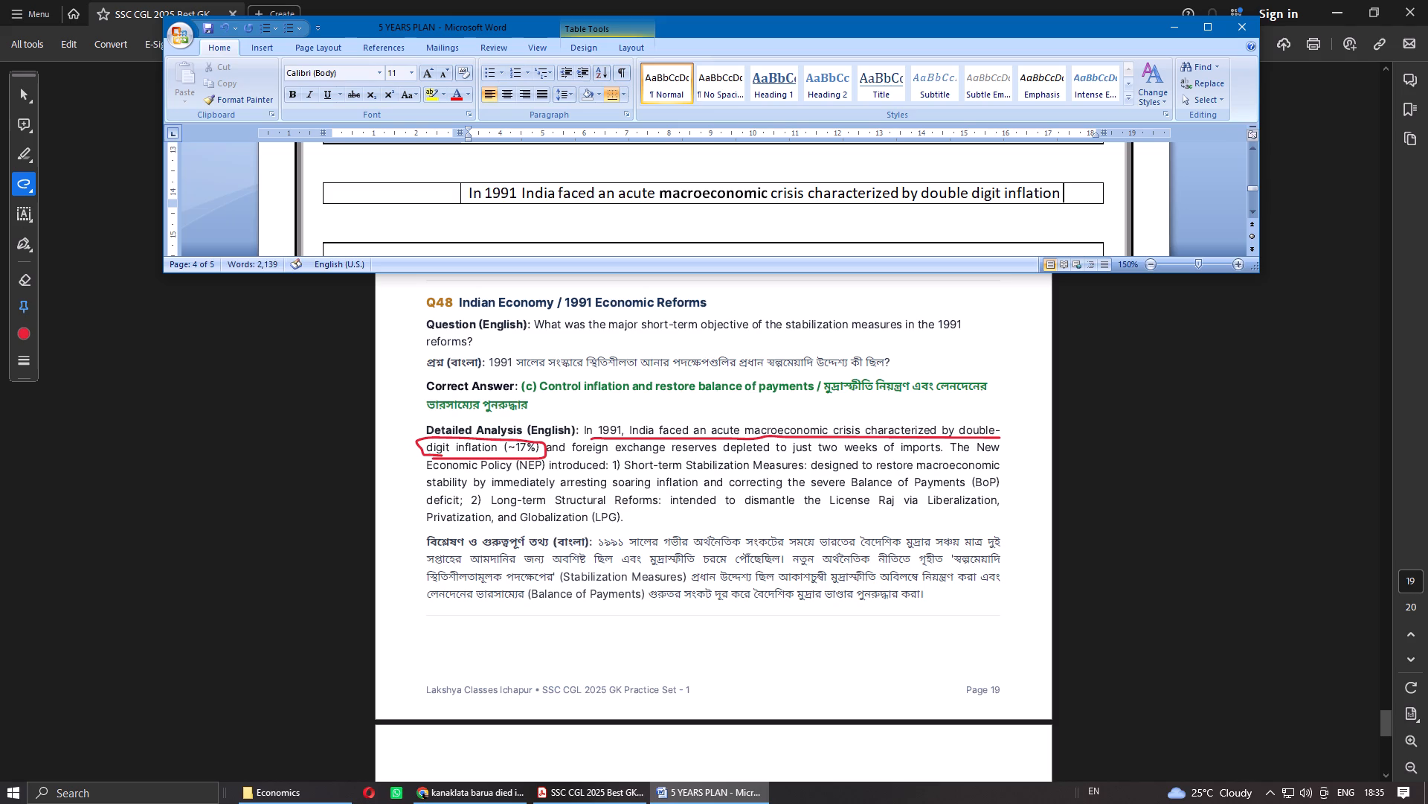
text(())
key(Left)
text(17)
key(shift+percent)
key(Right)
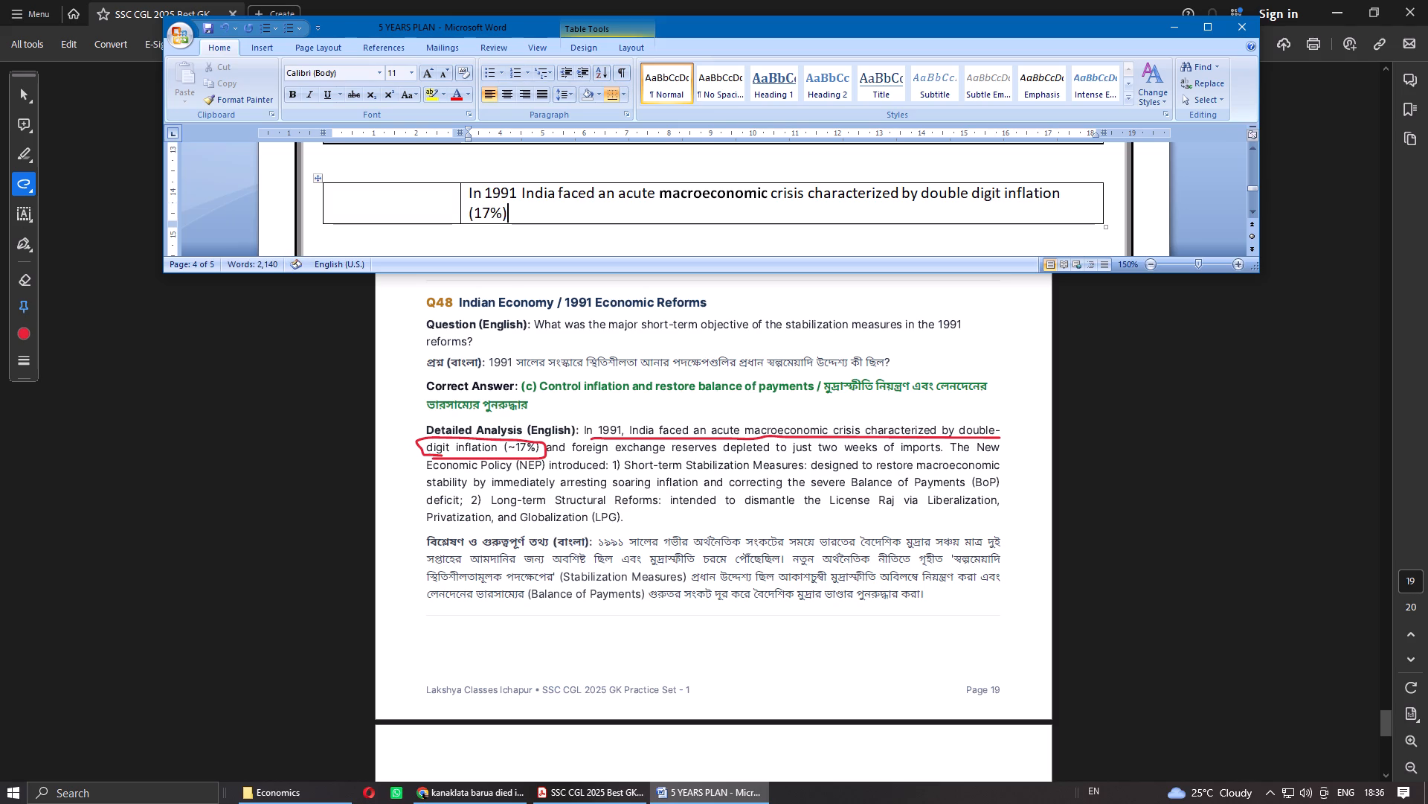
Finish the sentence with "and foreign exchange reserves depleted to just 2 weeks or 15 days of imports.".
key(space)
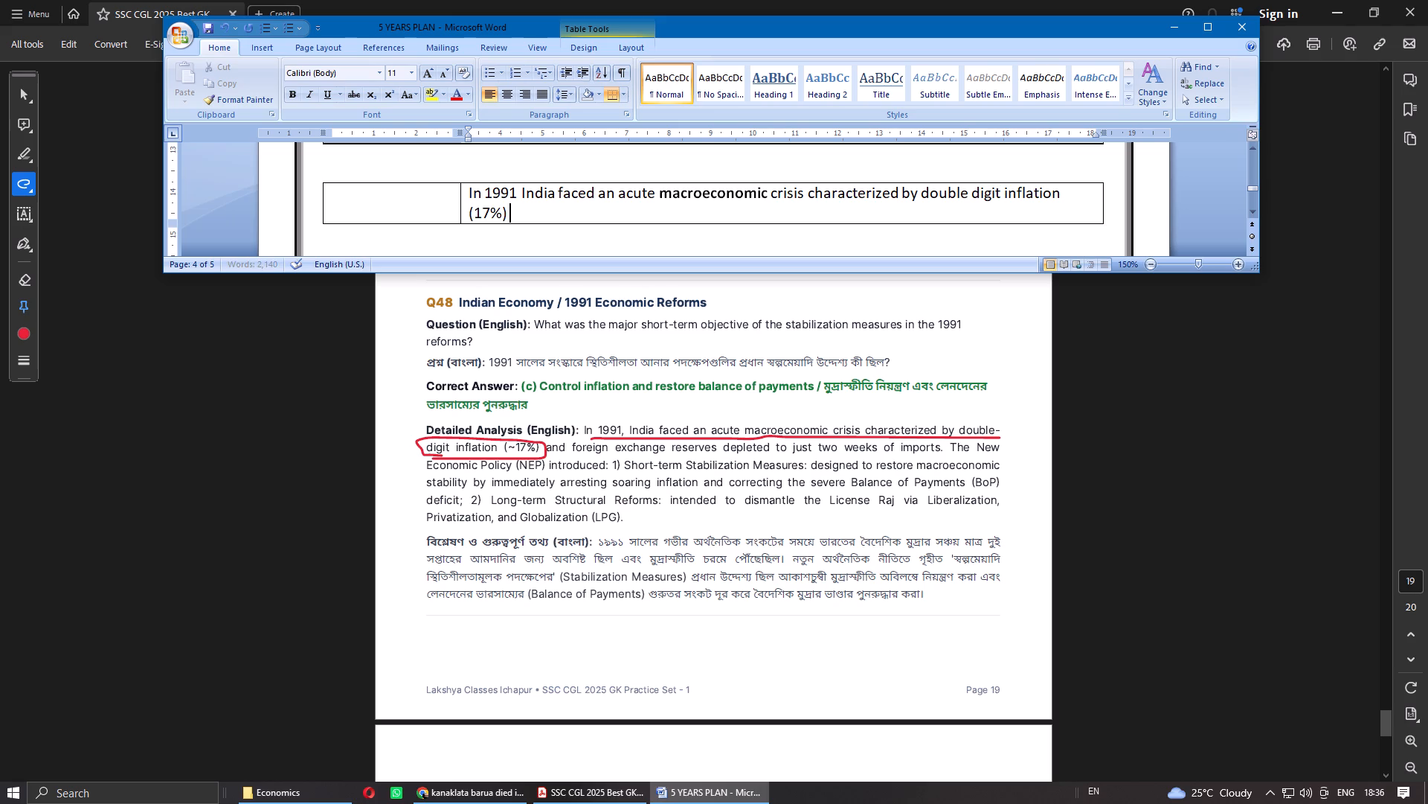
text(and foreigh)
text(n)
key(space)
key(BackSpace)
key(BackSpace)
key(BackSpace)
text(n exchange reserves depleted to just 2 weeks or 14)
key(BackSpace)
text(5 days of imports.)
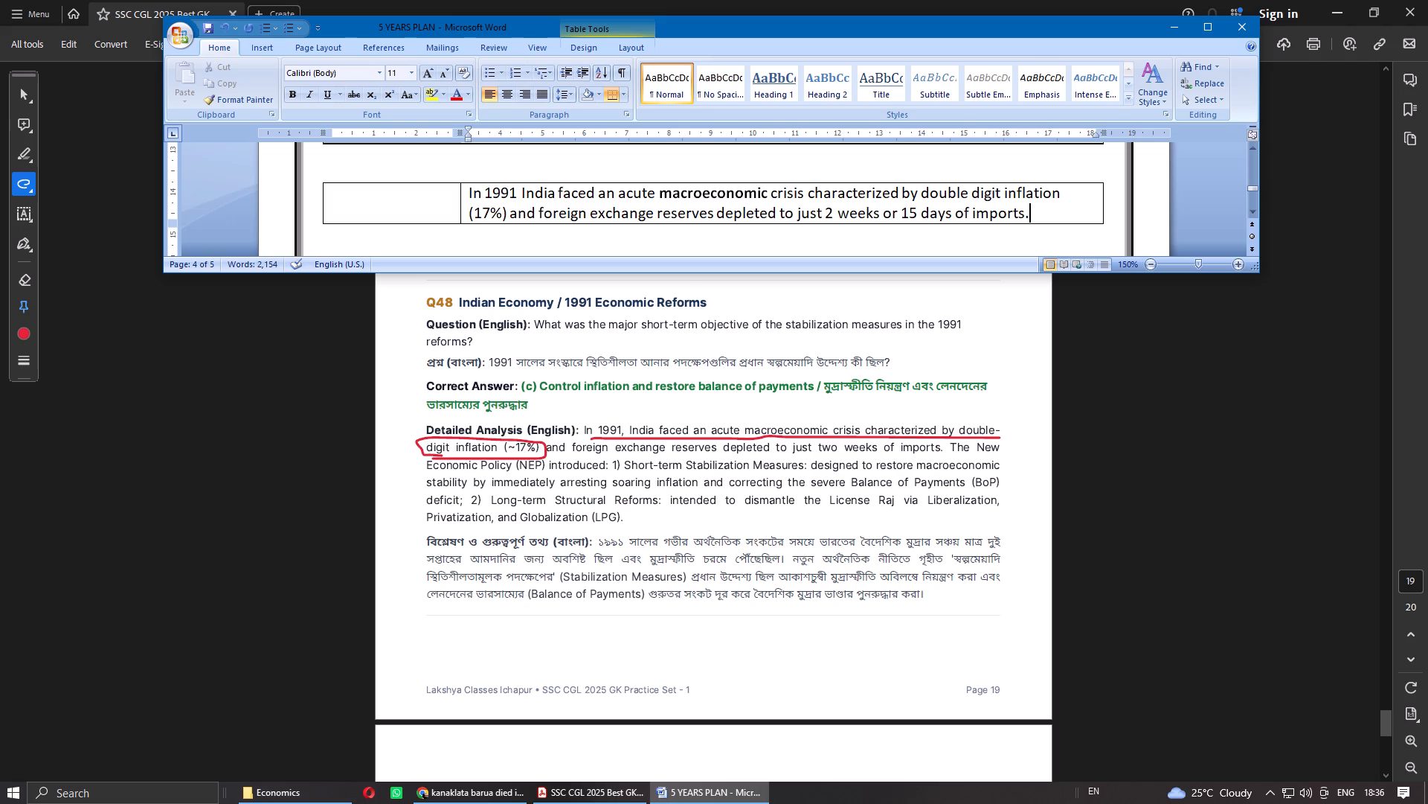
Apply a check-mark bullet to the 1991 crisis sentence in the new table.
click(501, 66)
click(673, 141)
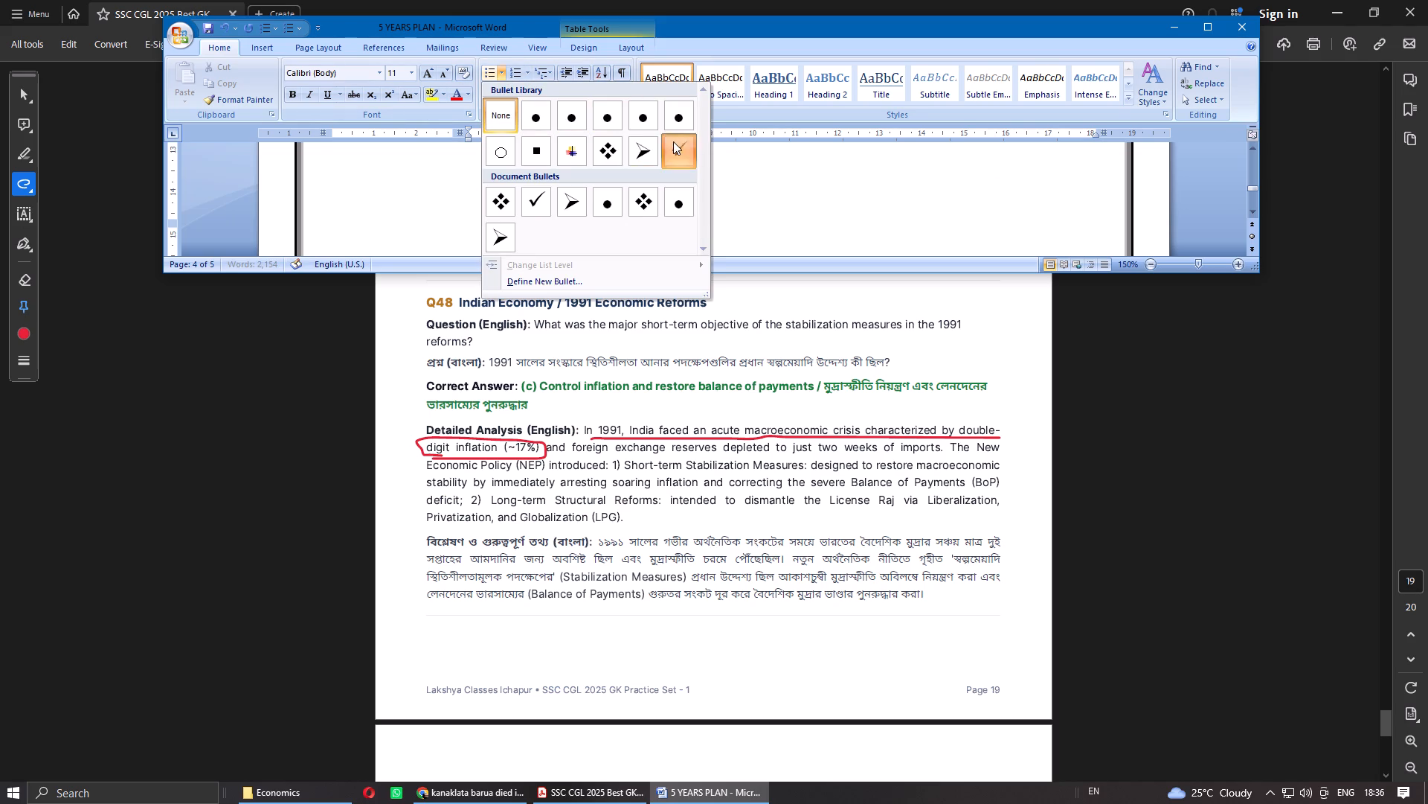
scroll(688, 210, up, 2)
scroll(688, 210, down, 2)
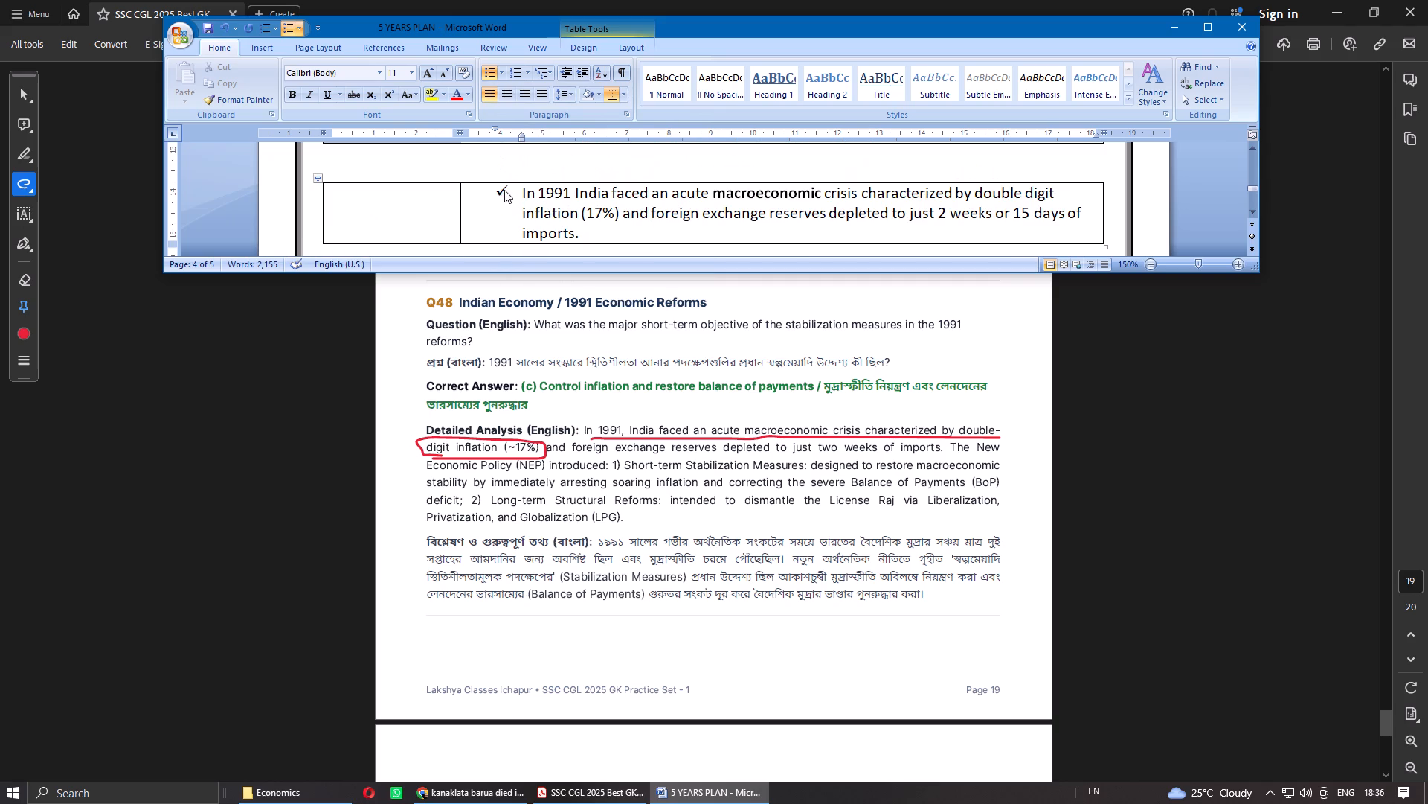
Reduce the indent of the check-marked 1991 crisis sentence so its bullet sits at the cell's left edge.
drag(504, 190, 461, 197)
Add a second check-marked bullet below the 1991 crisis sentence reading "New Economic Policy introduced:".
click(1063, 210)
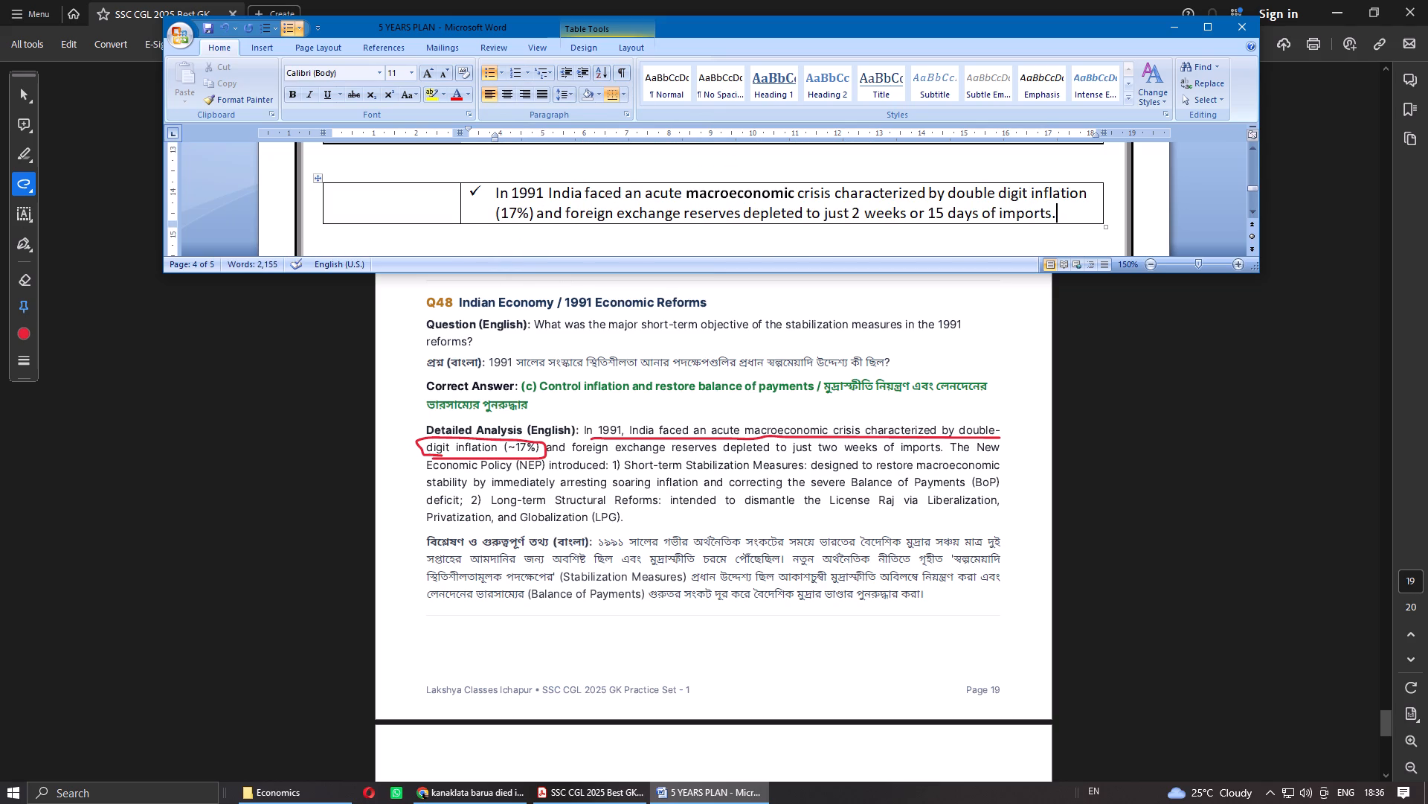
key(Return)
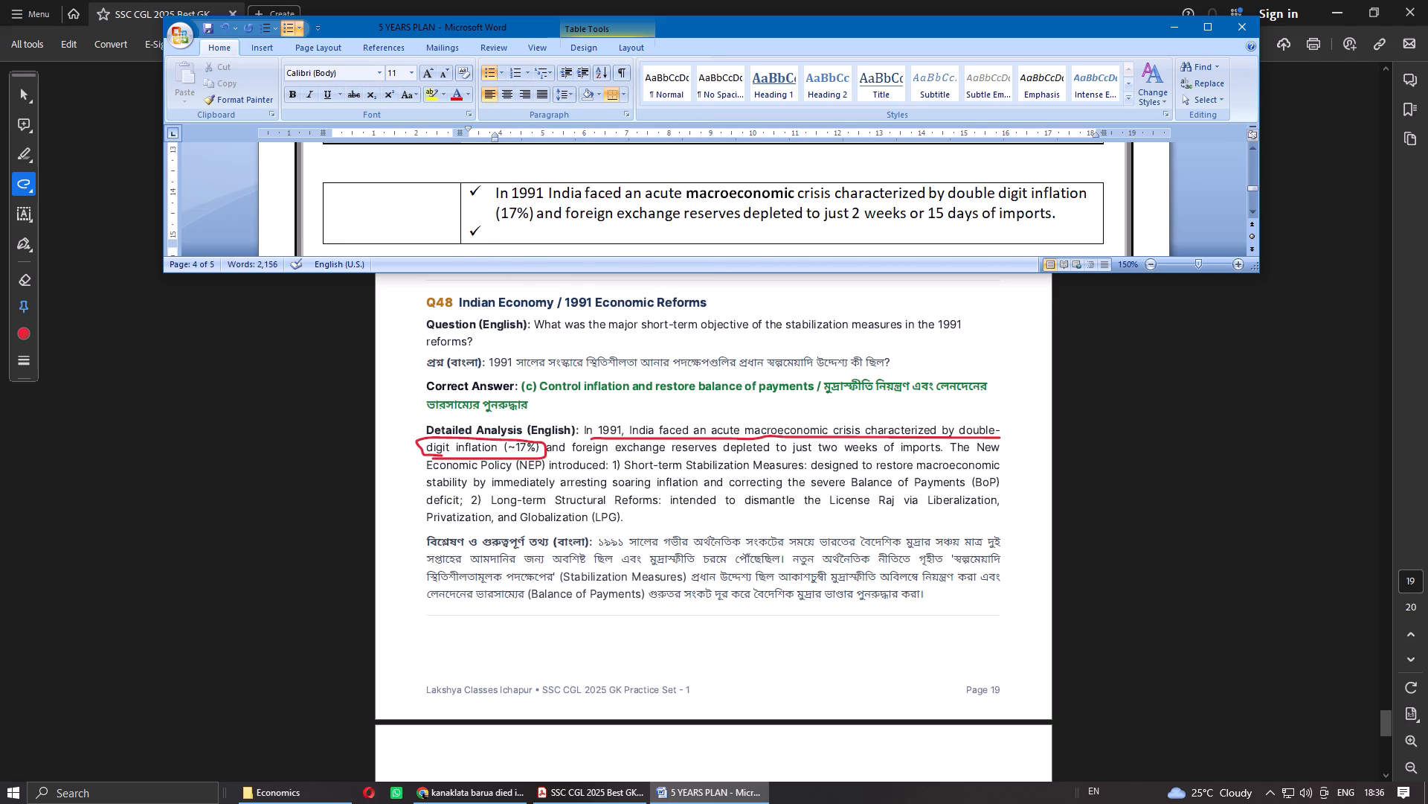
text(New)
key(space)
text(Economic Ploc)
key(BackSpace)
key(BackSpace)
key(BackSpace)
text(olicy intri)
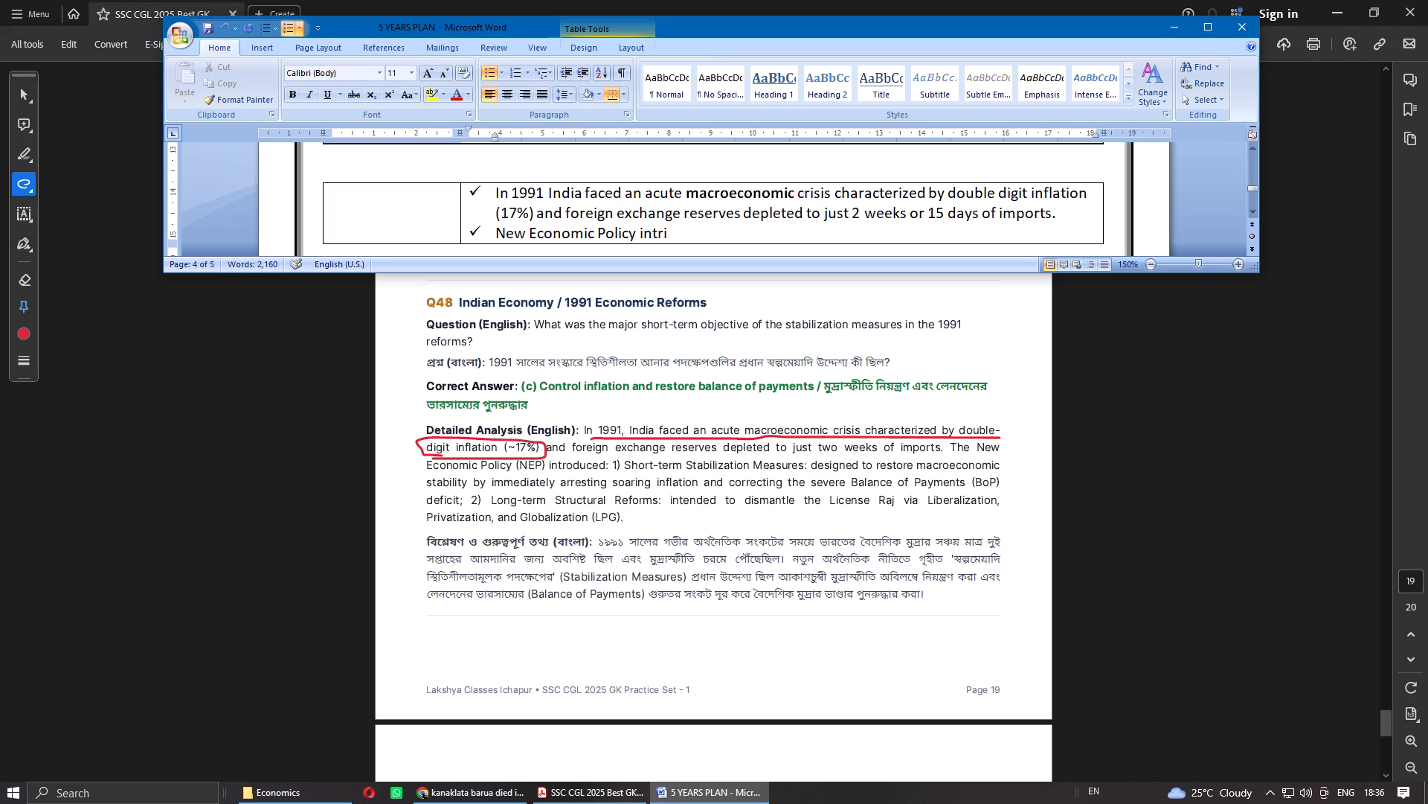
key(BackSpace)
text(oduced)
key(shift+colon)
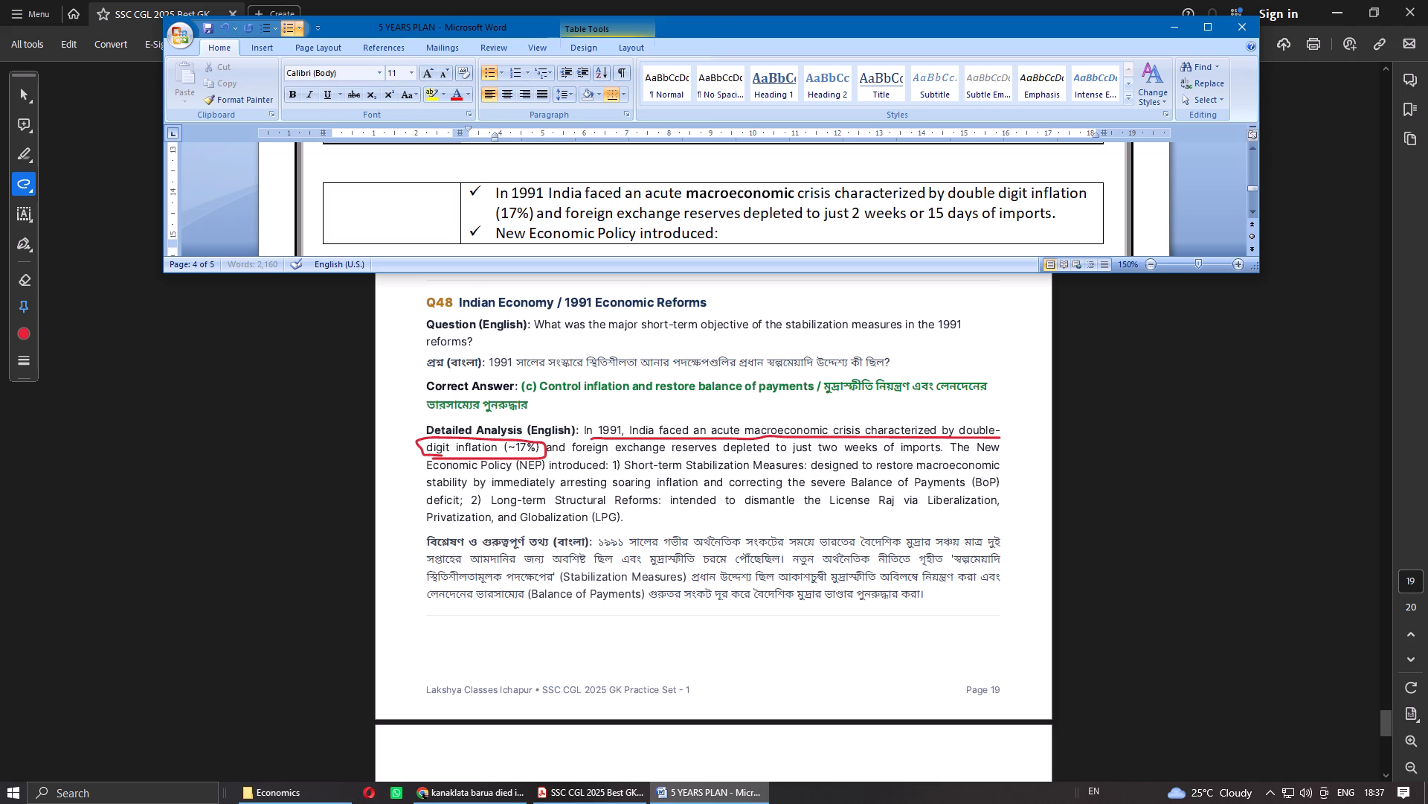
Below that bullet, start a numbered list whose first item begins "Short-term Stablization Measures:".
key(Return)
key(BackSpace)
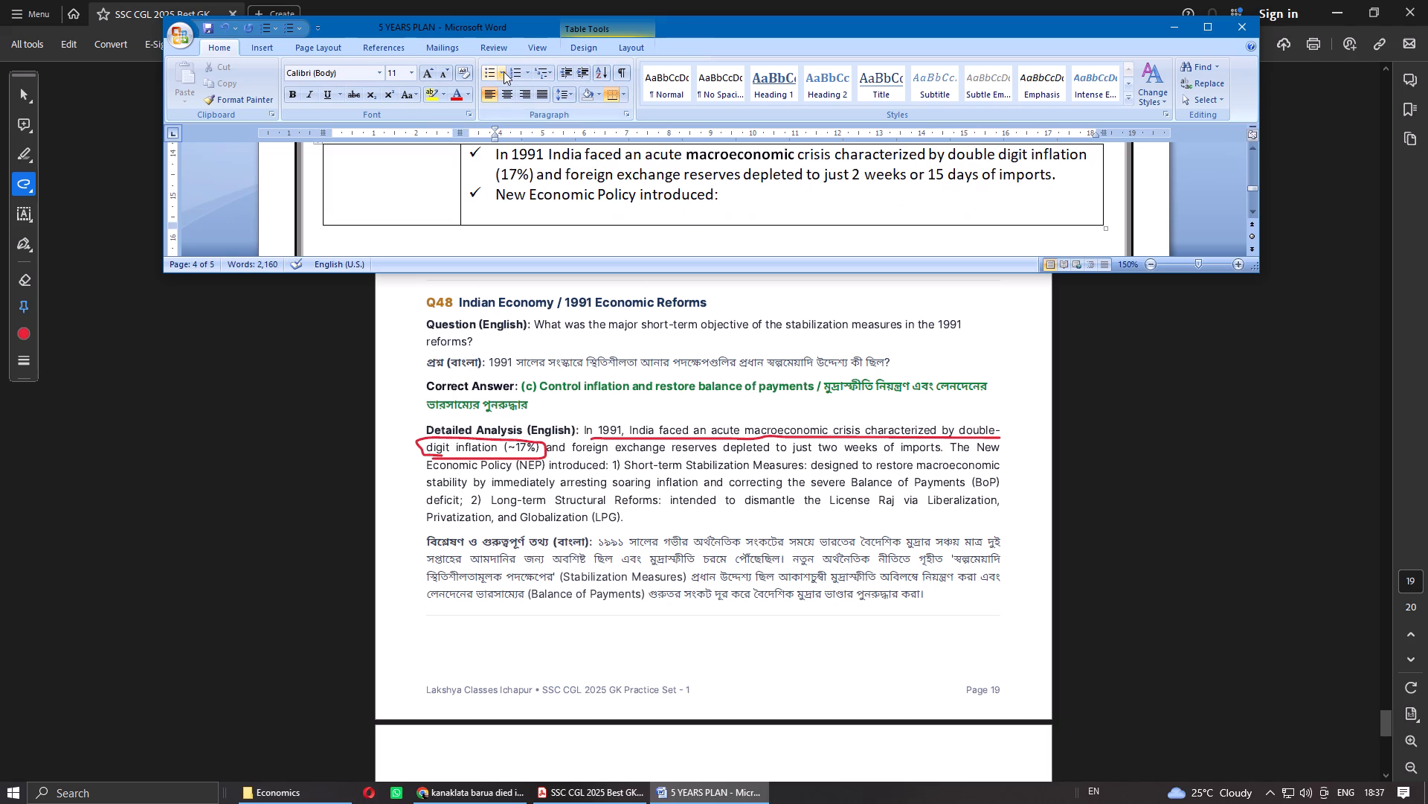
click(527, 72)
click(593, 127)
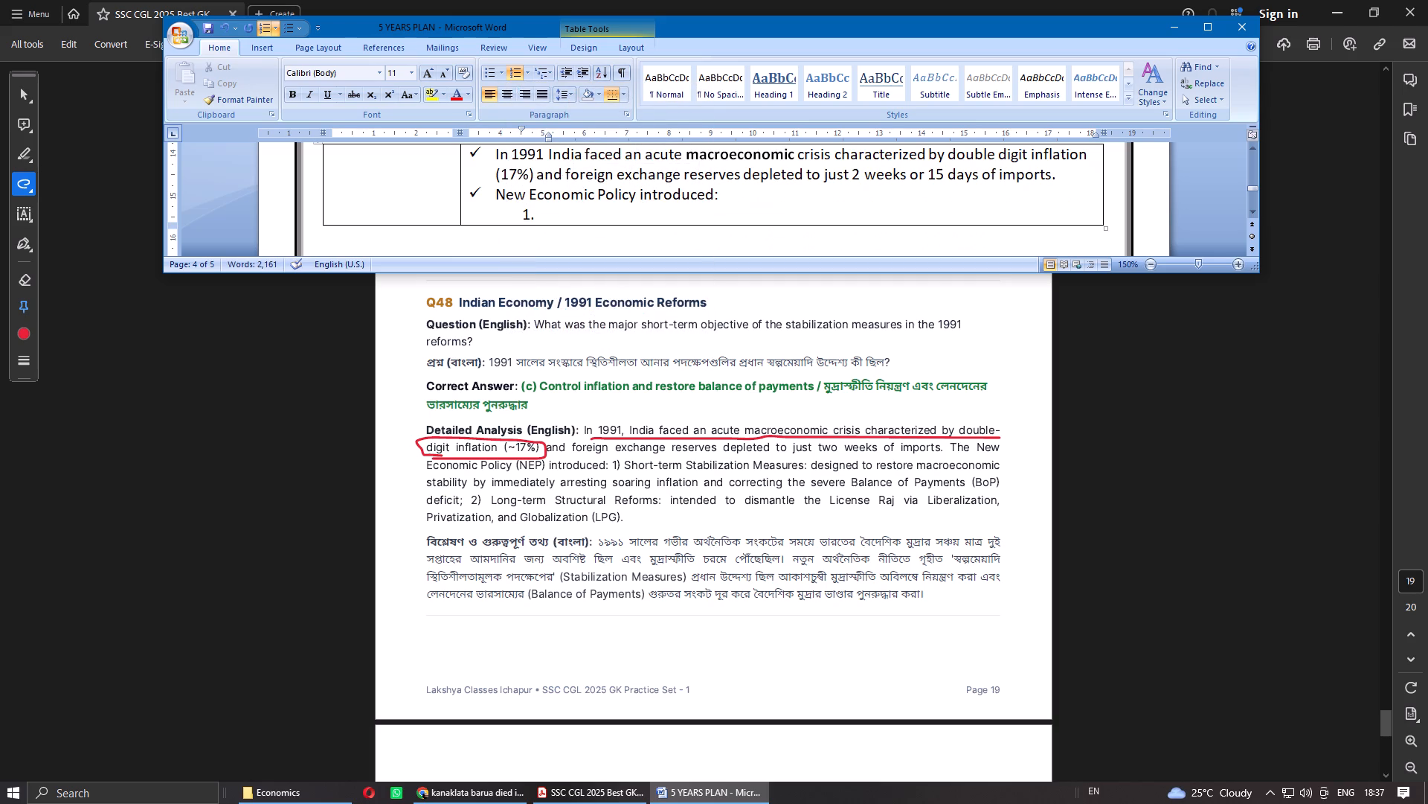
text(Short-term Stabliza)
text(tion Measi)
key(BackSpace)
text(ures)
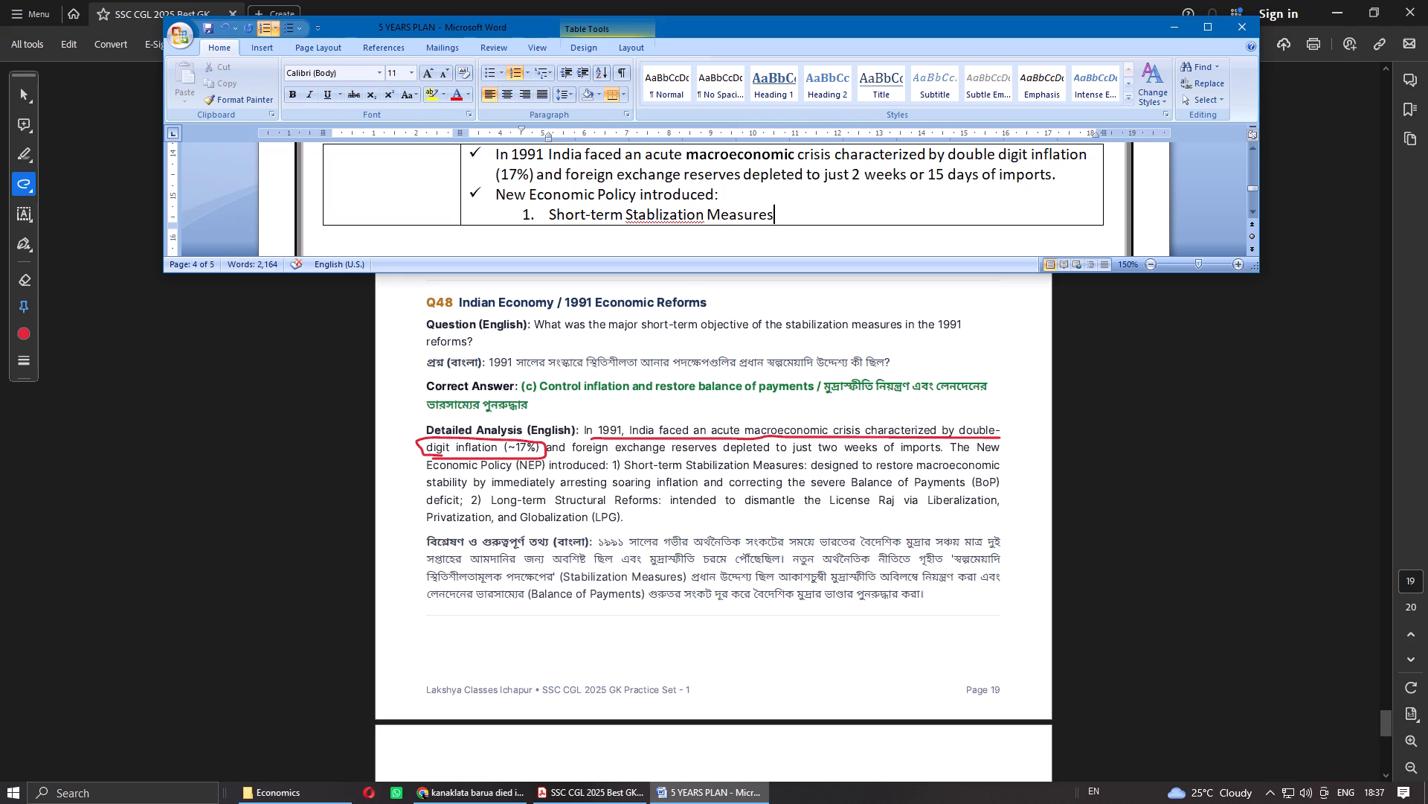
text(:)
key(space)
Continue the first item with "Designed to restore macroeconomic stability by immediately arresting soaring inflation and correcting the severe Balance of Payments".
text(Designed to restore macroeconomic stability by immediately ar)
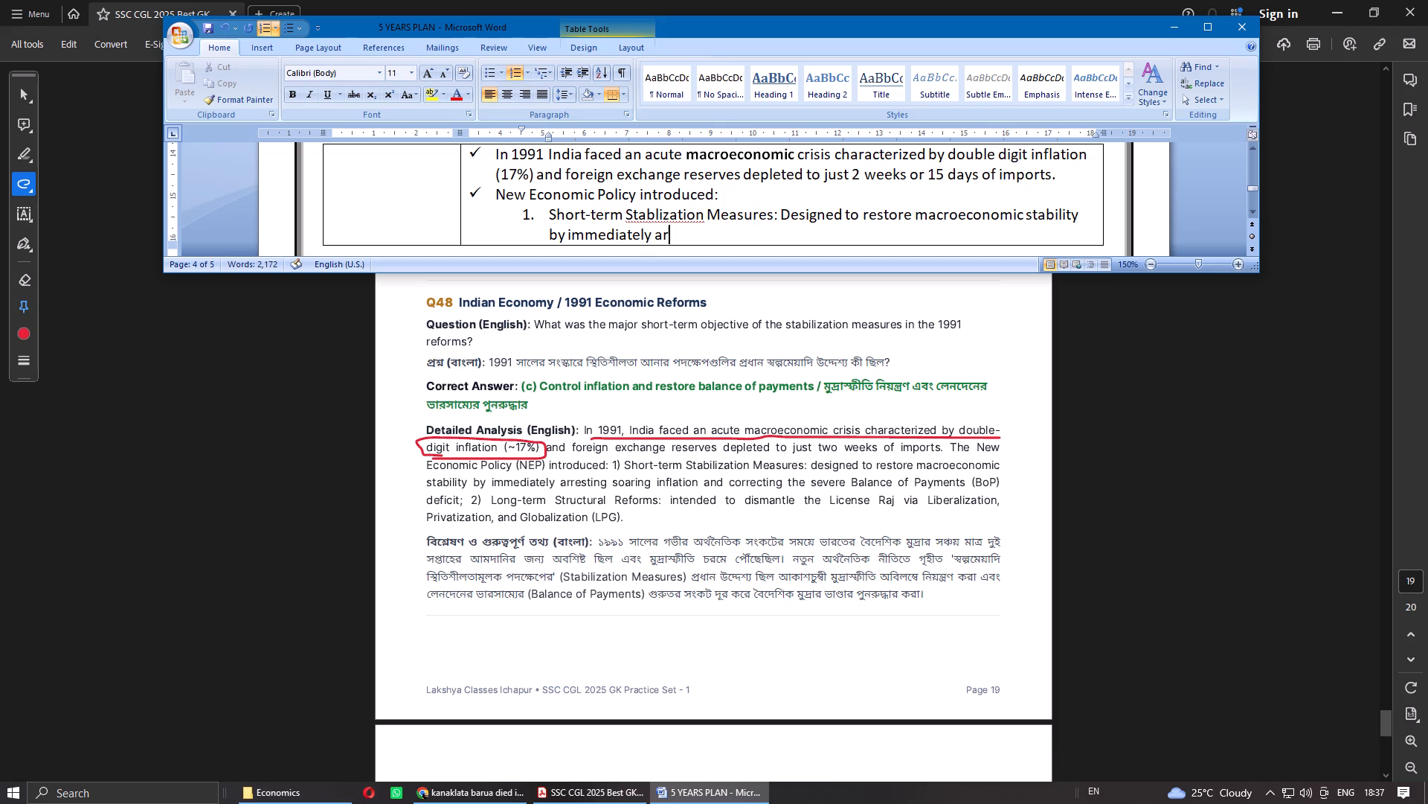
text(resting soaring inflation and c)
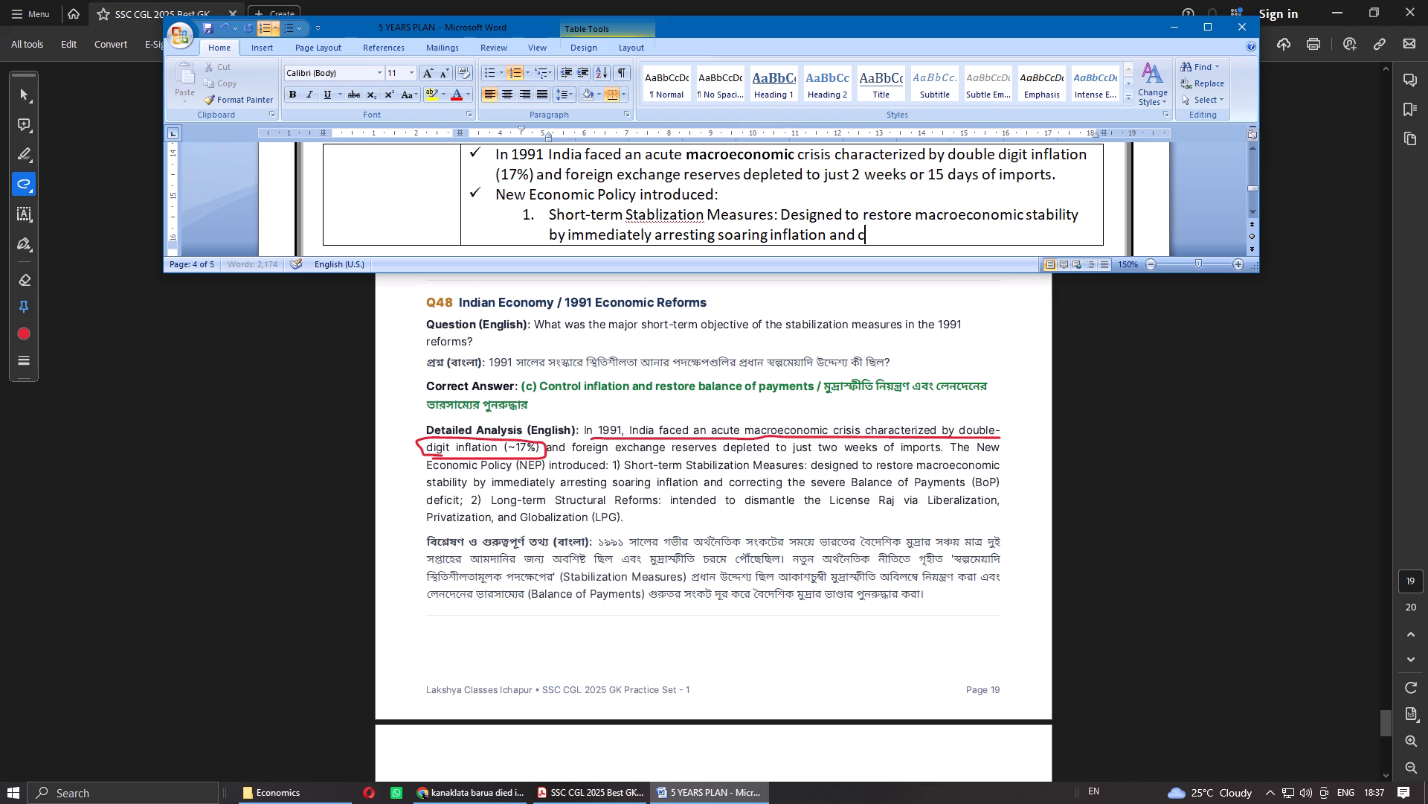
text(orrecting thes)
key(BackSpace)
key(space)
text(severe Balnace of)
key(space)
key(BackSpace)
key(BackSpace)
key(BackSpace)
key(BackSpace)
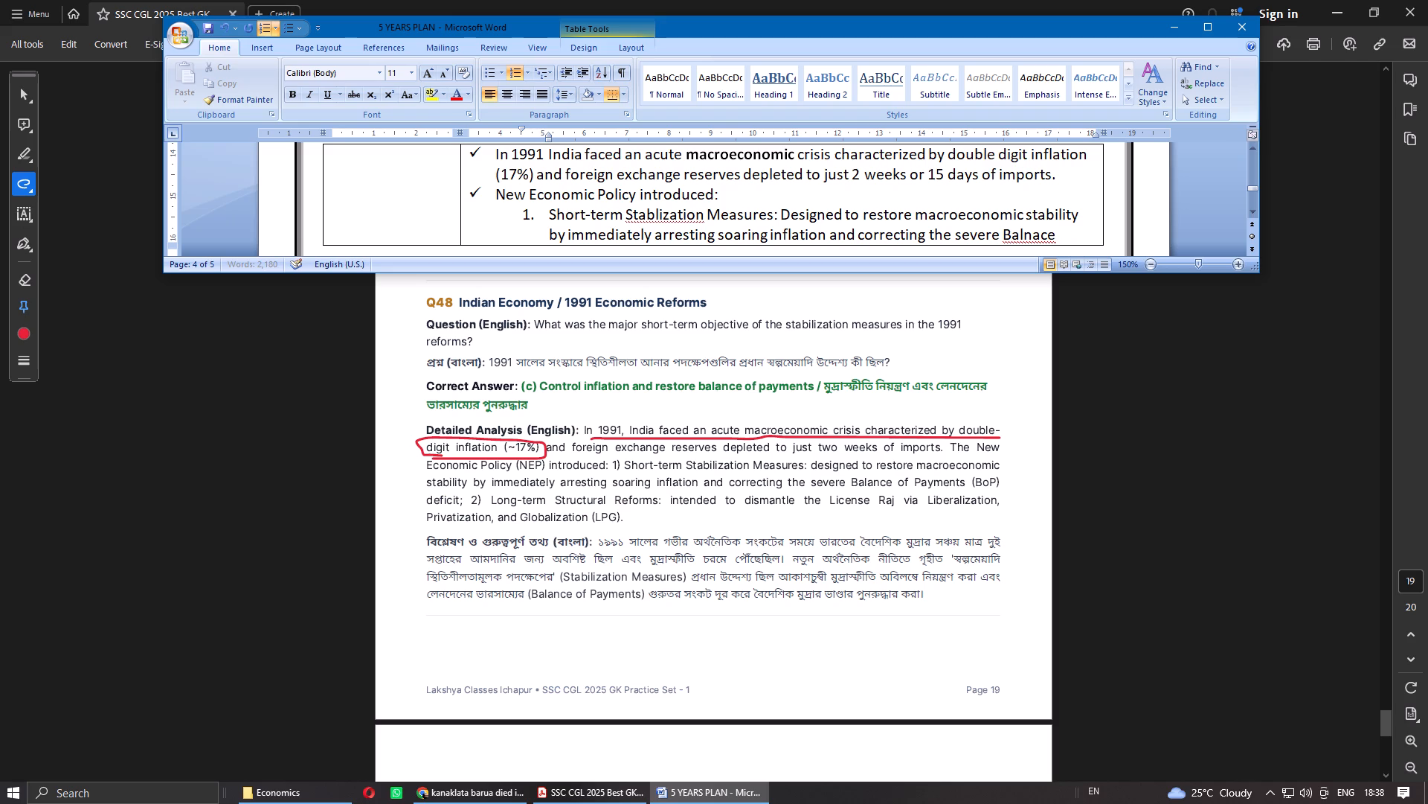
key(BackSpace)
key(BackSpace)
key(BackSpace)
key(BackSpace)
text(ance of P)
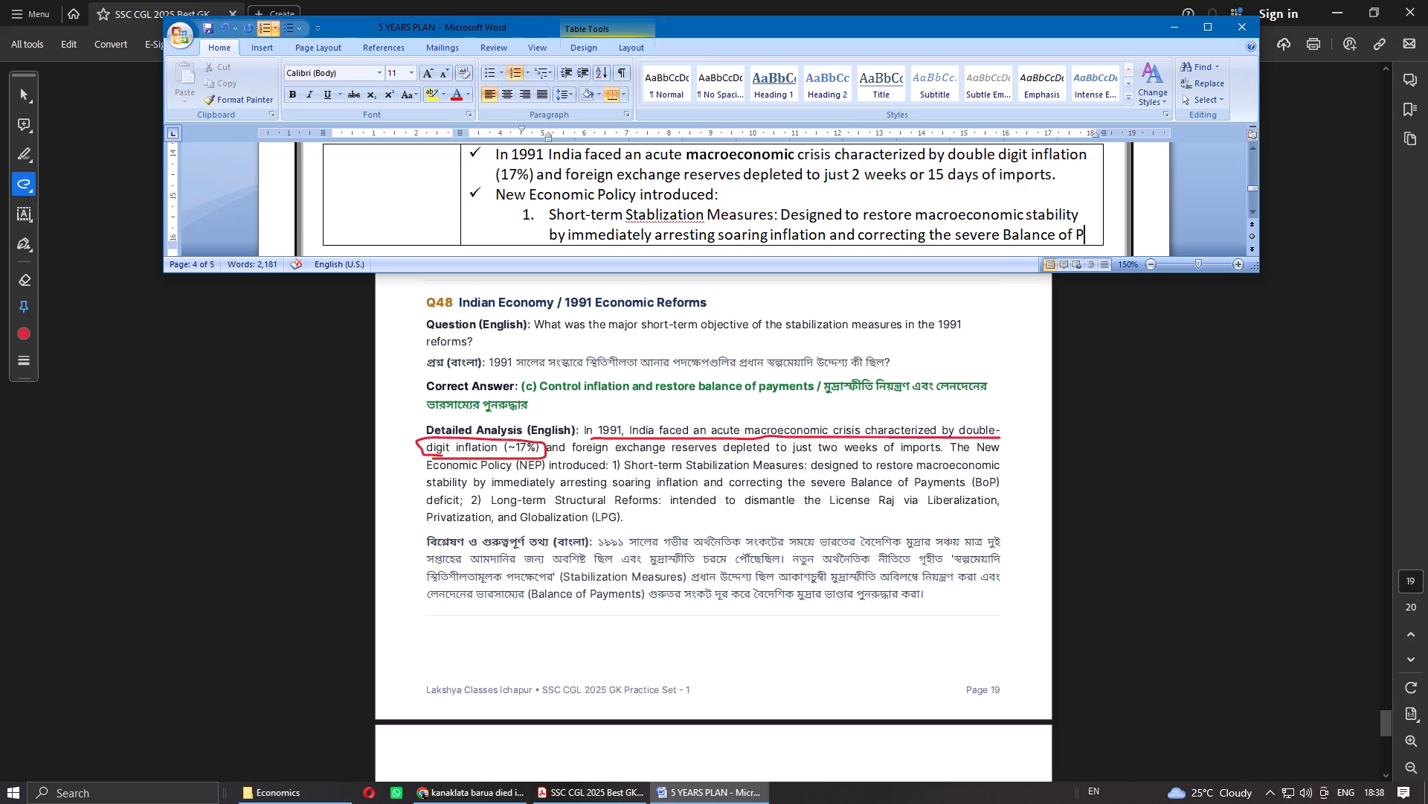
text(ayments)
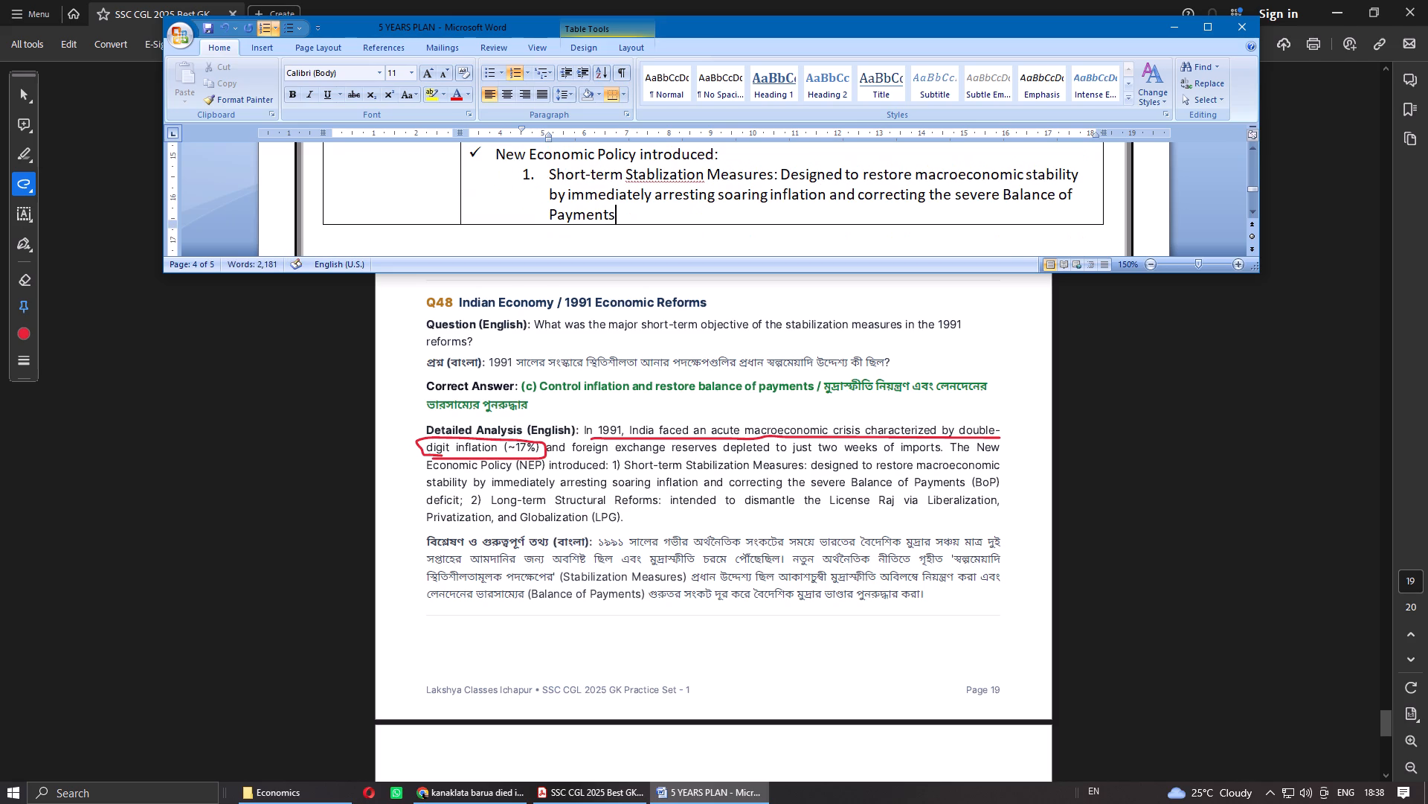
Finish the first numbered item with "(BoP) deficit.".
key(space)
key(BackSpace)
key(space)
text(())
key(Left)
text(BoP)
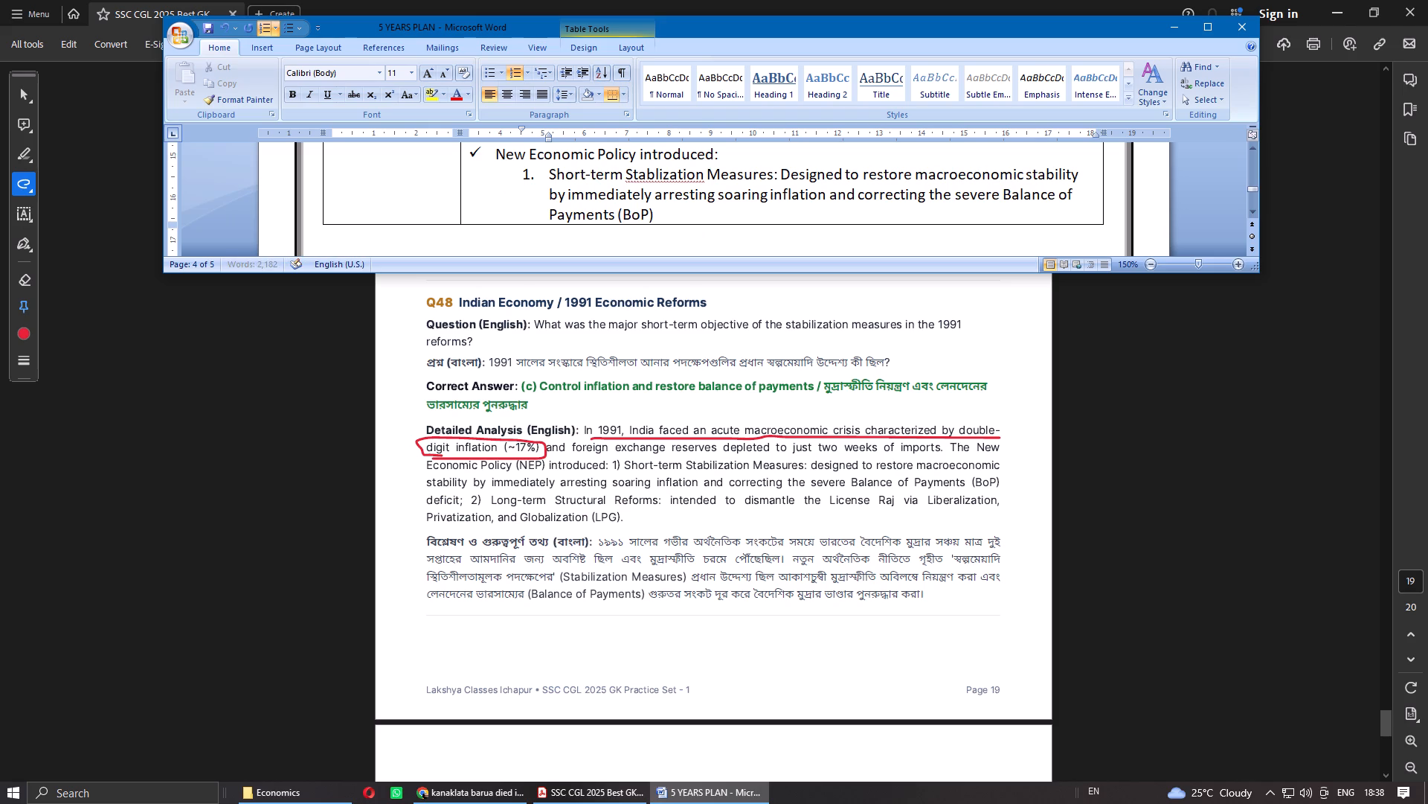
key(Right)
key(space)
text(deficit.)
Add a second numbered item: "Long-term Structural Reforms: Intended to dismantle the License Raj via Liberalization, Privatization and Globalization.".
key(Return)
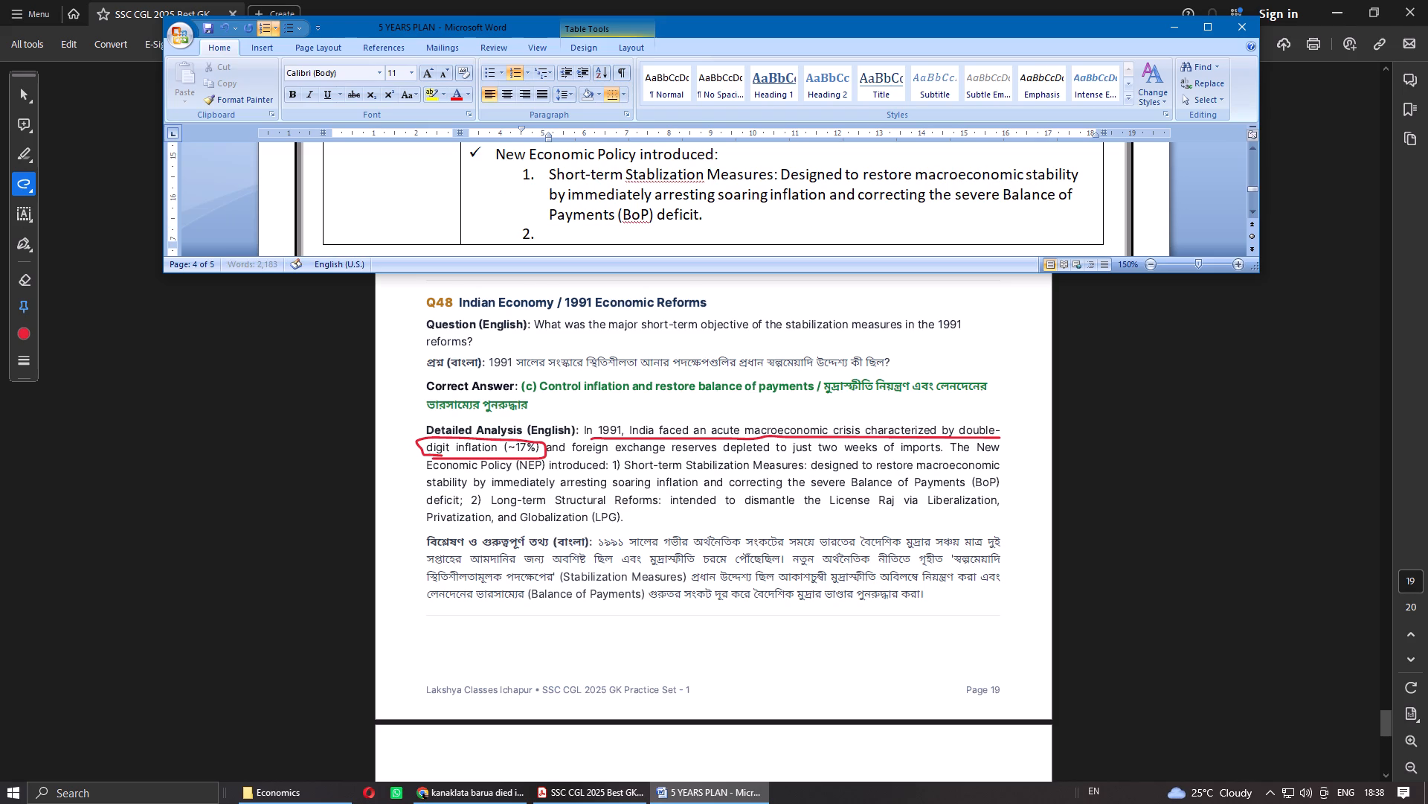
text(Long-term Structural ReformsL)
key(space)
key(BackSpace)
key(BackSpace)
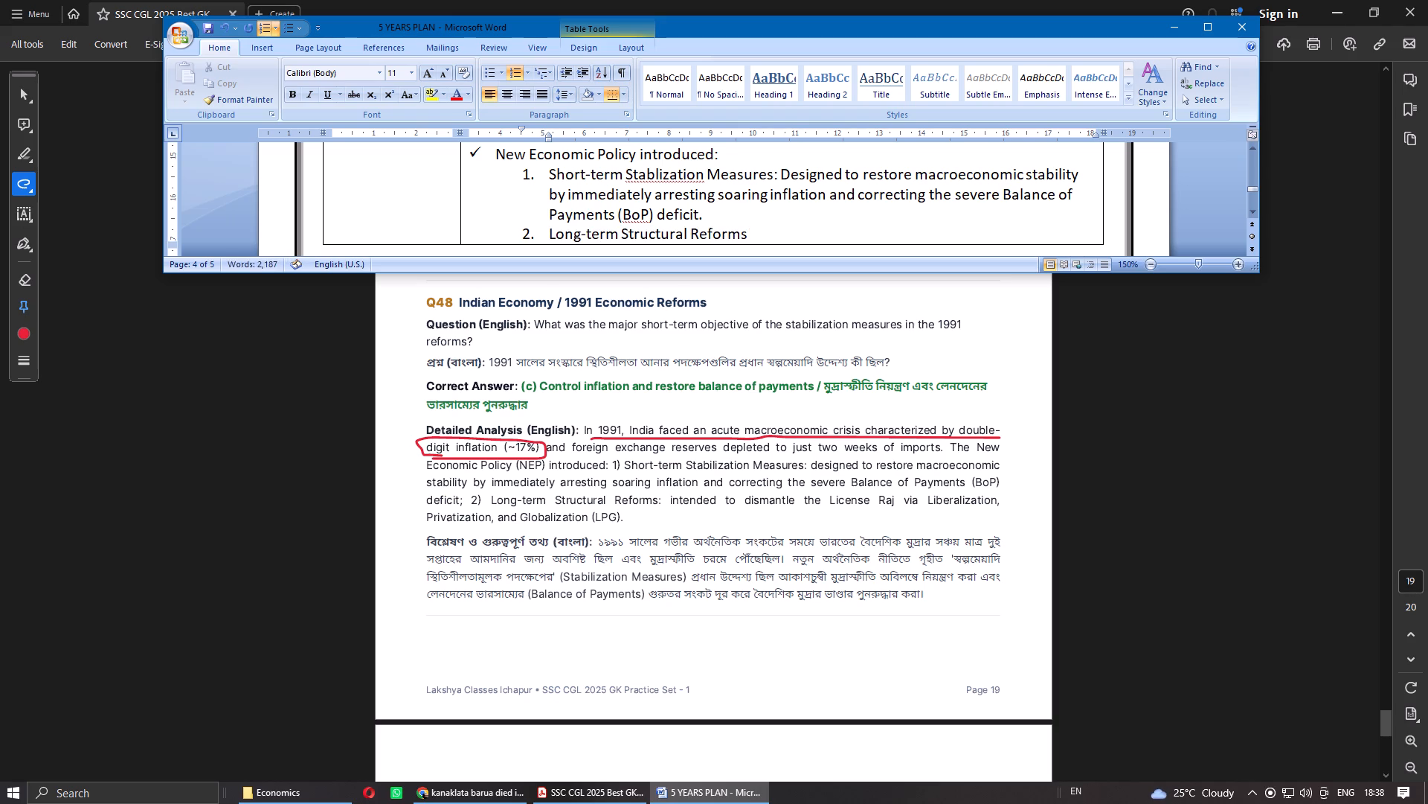
text(: Intended to dis)
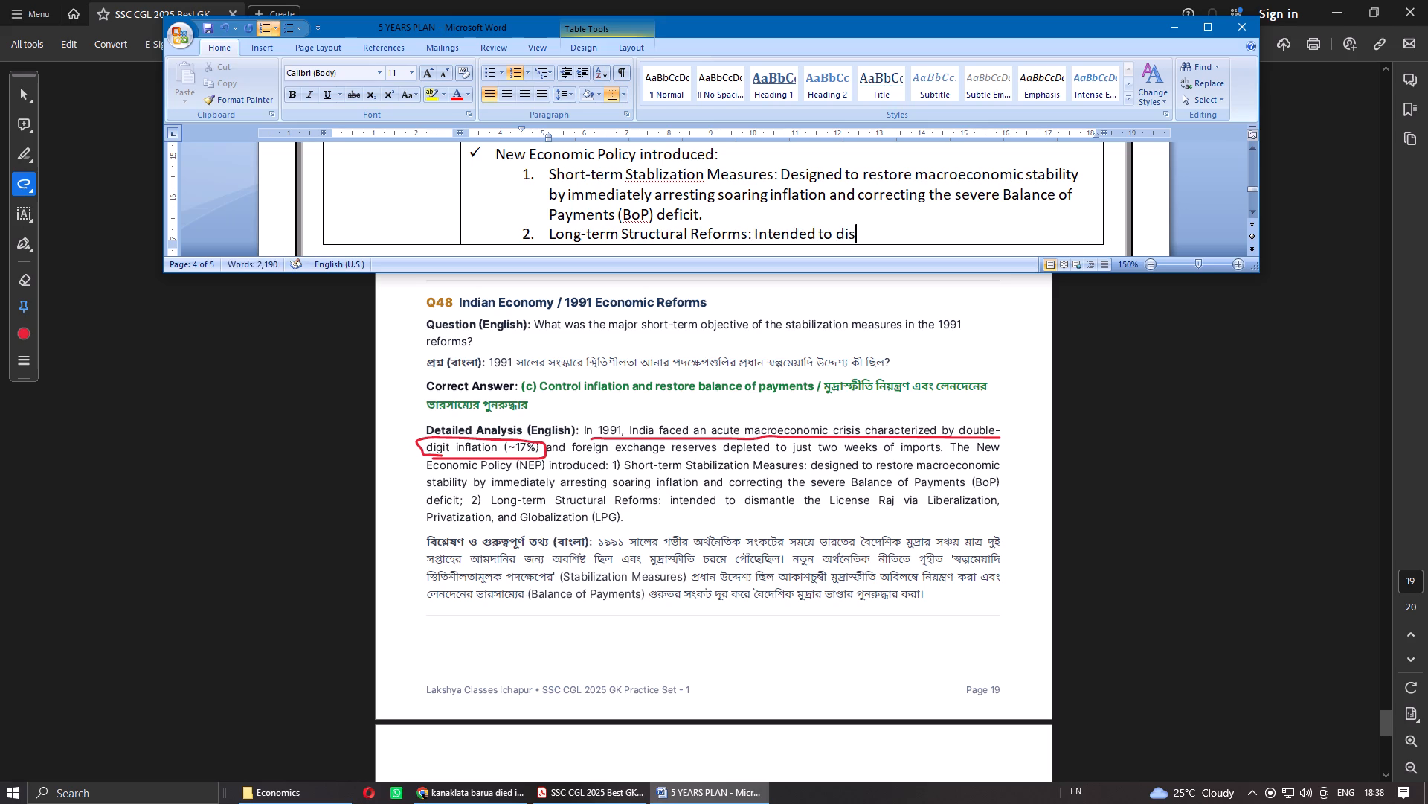
text(mantle the Lice)
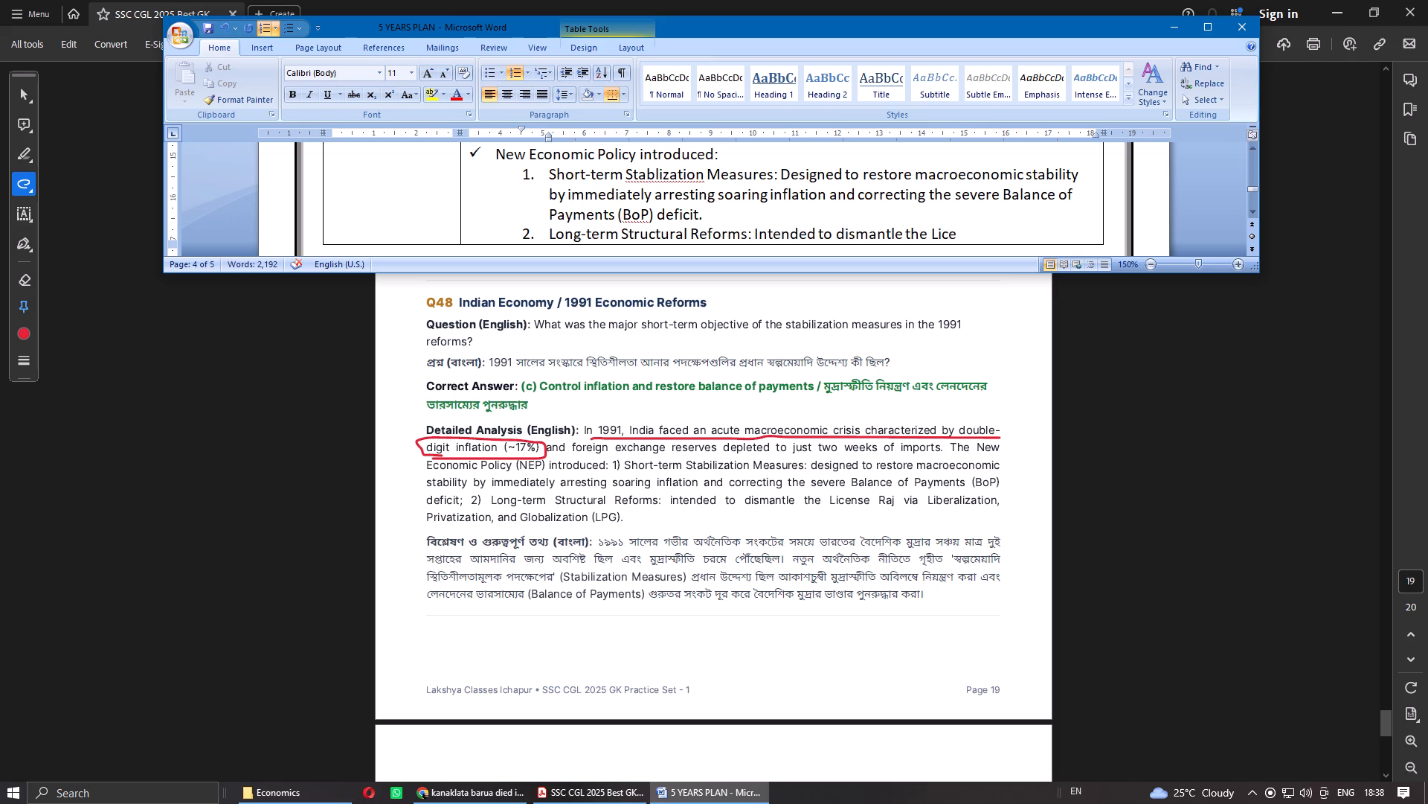
key(n)
text(se Raj via Liv)
key(BackSpace)
key(b)
text(eralization, Privatization and Glo)
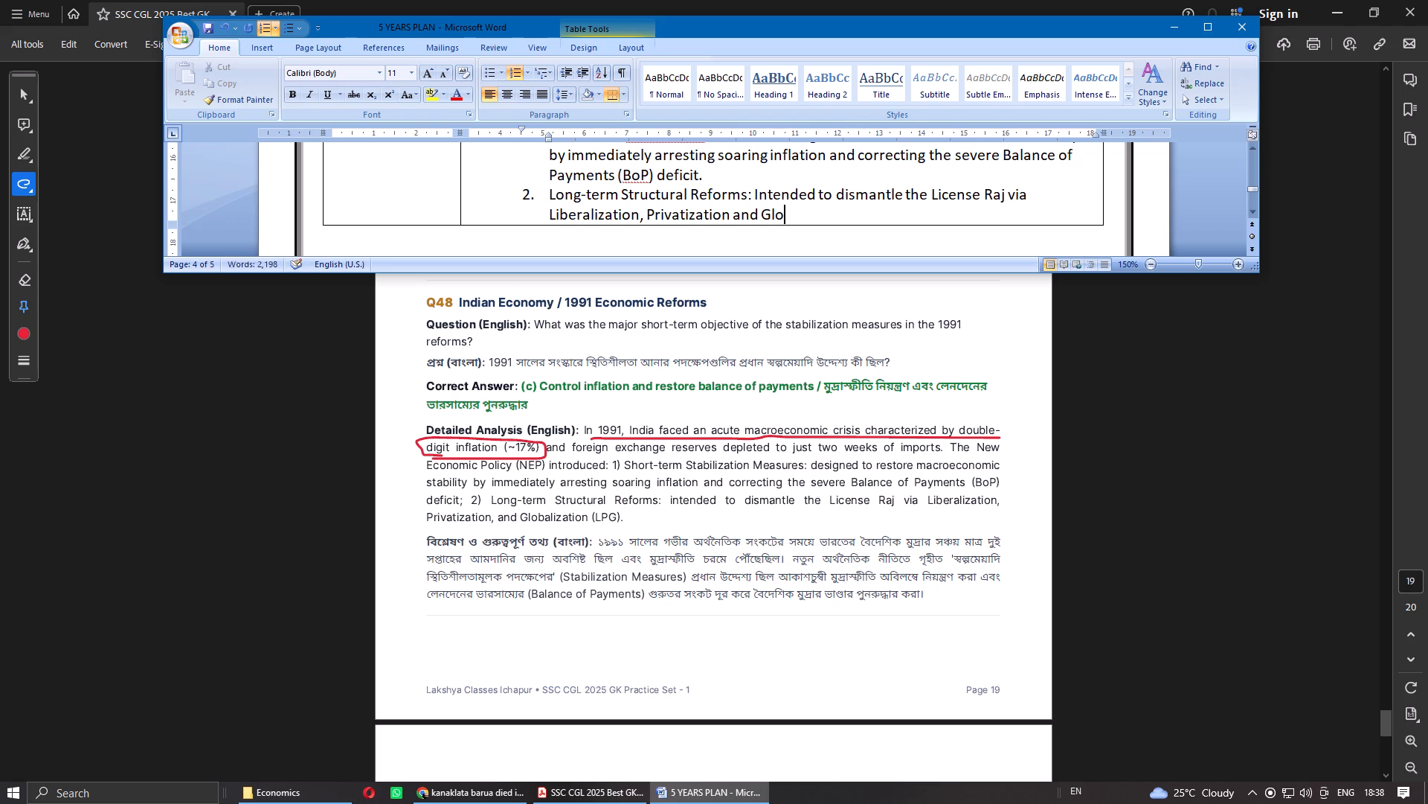
text(balization.)
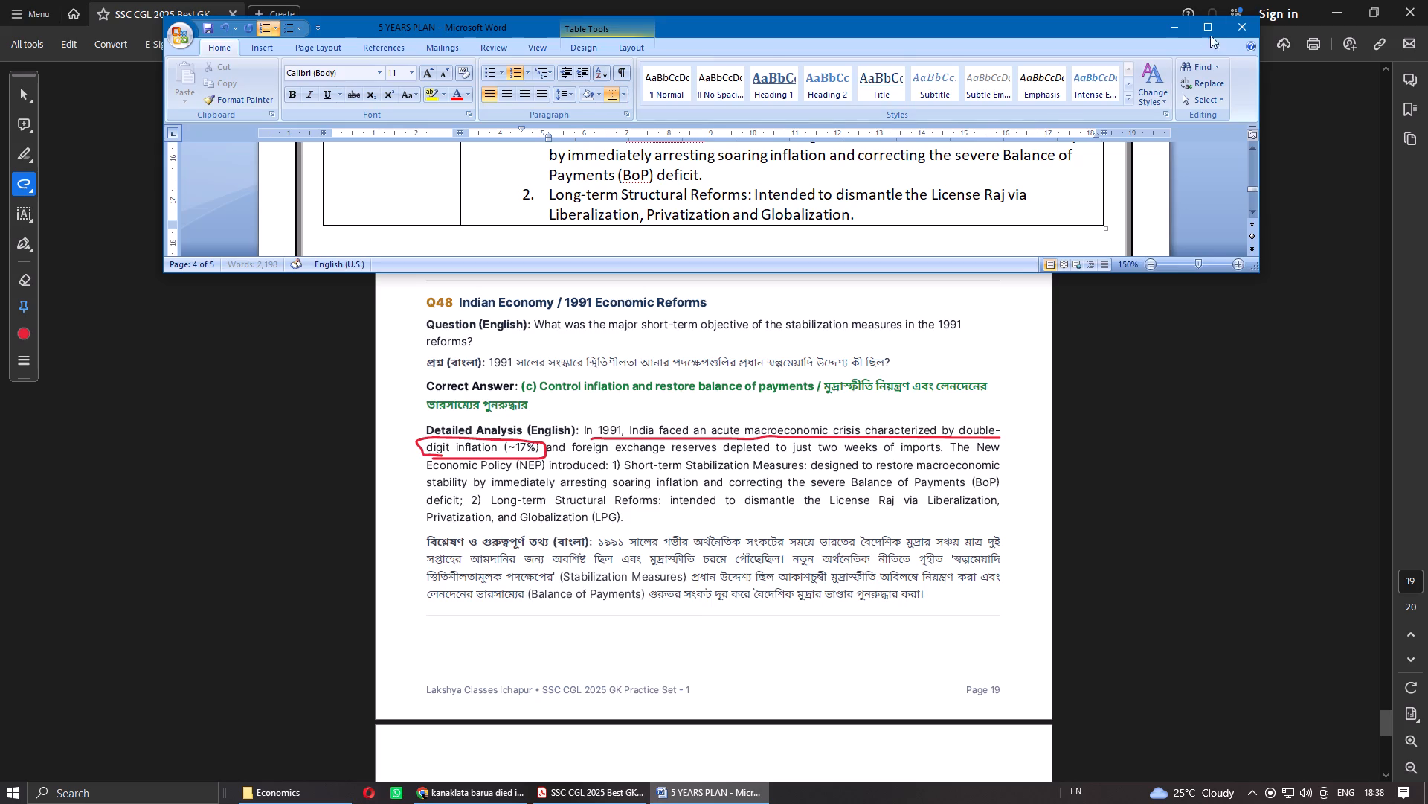
Maximize the notes window and merge the 1991 crisis table's two cells into one full-width cell.
click(1211, 31)
scroll(634, 377, up, 2)
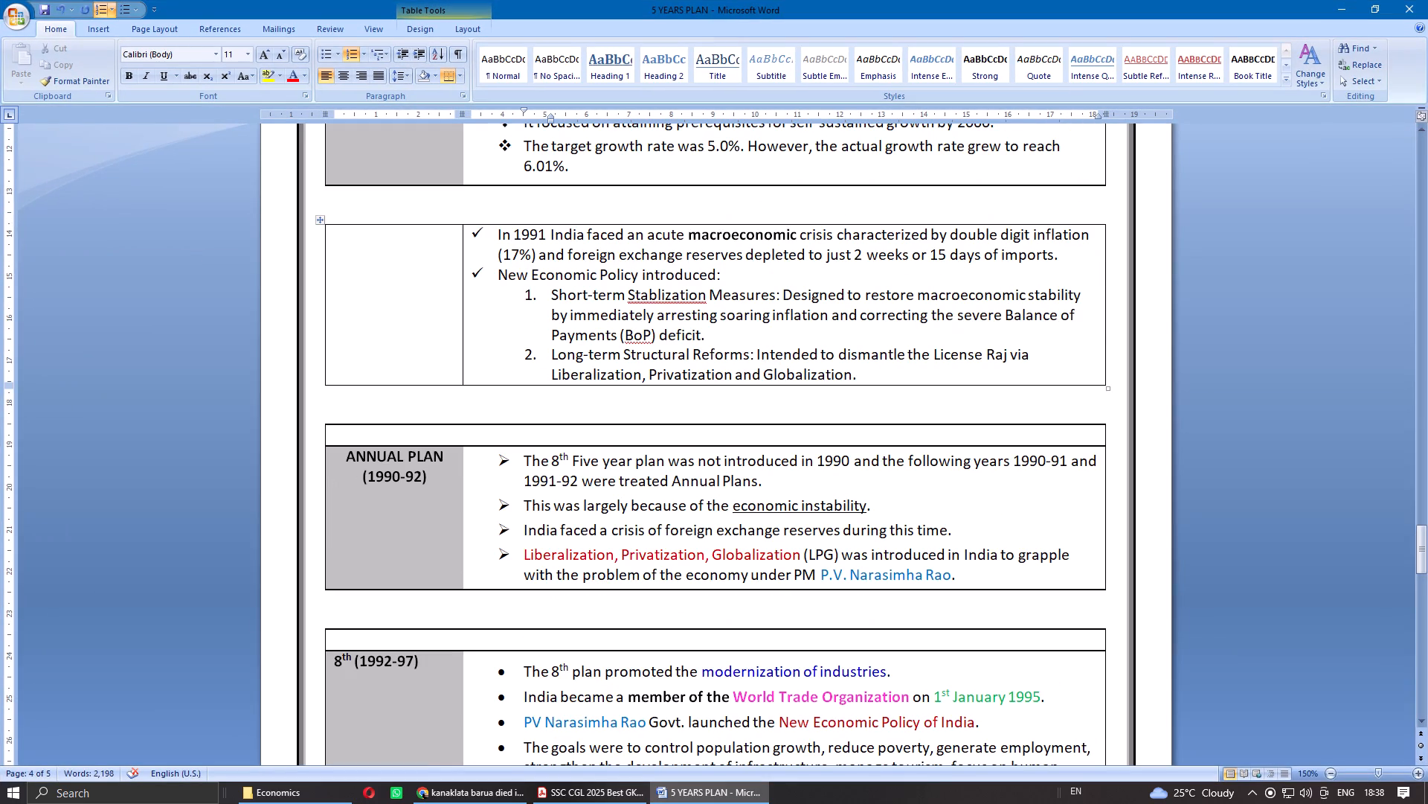
scroll(760, 417, down, 3)
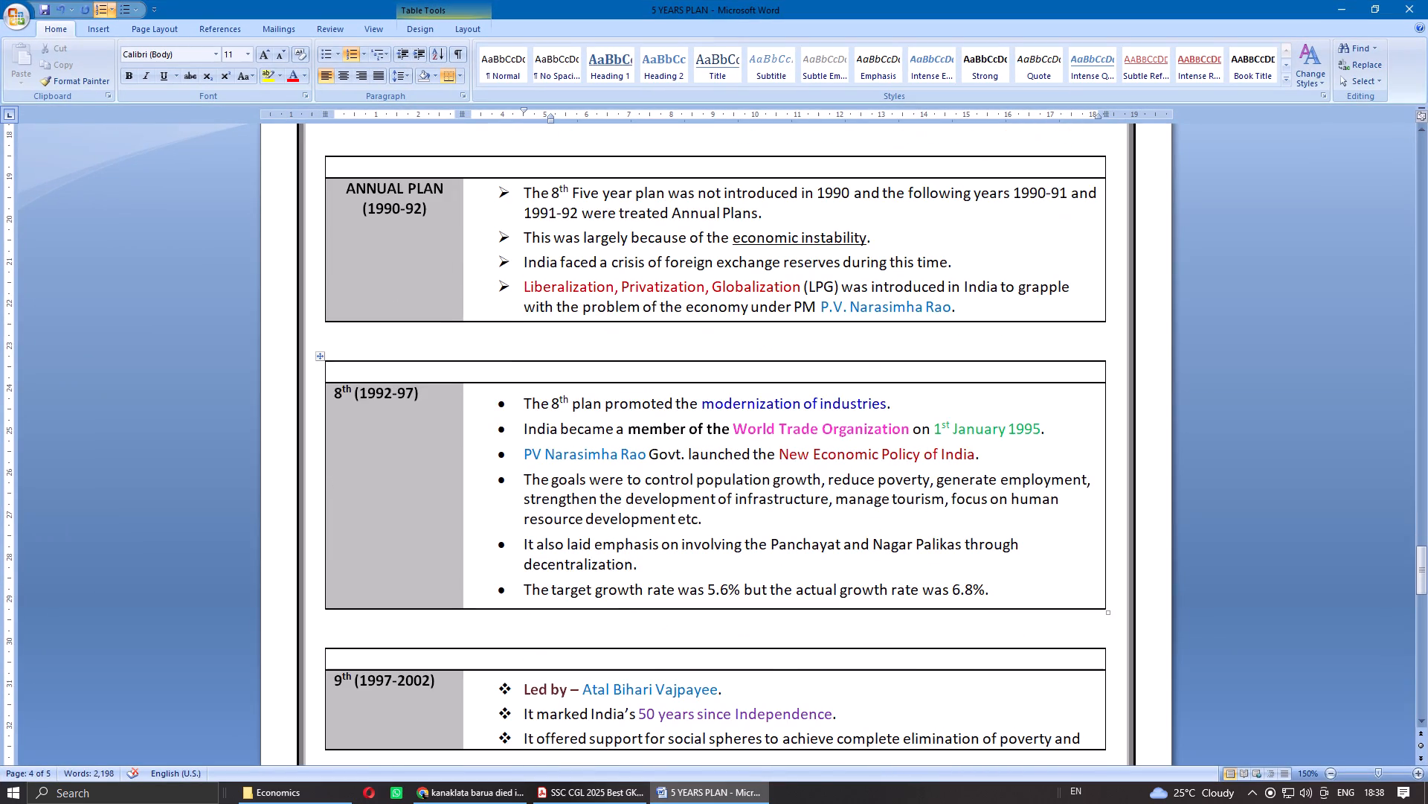
scroll(723, 478, up, 2)
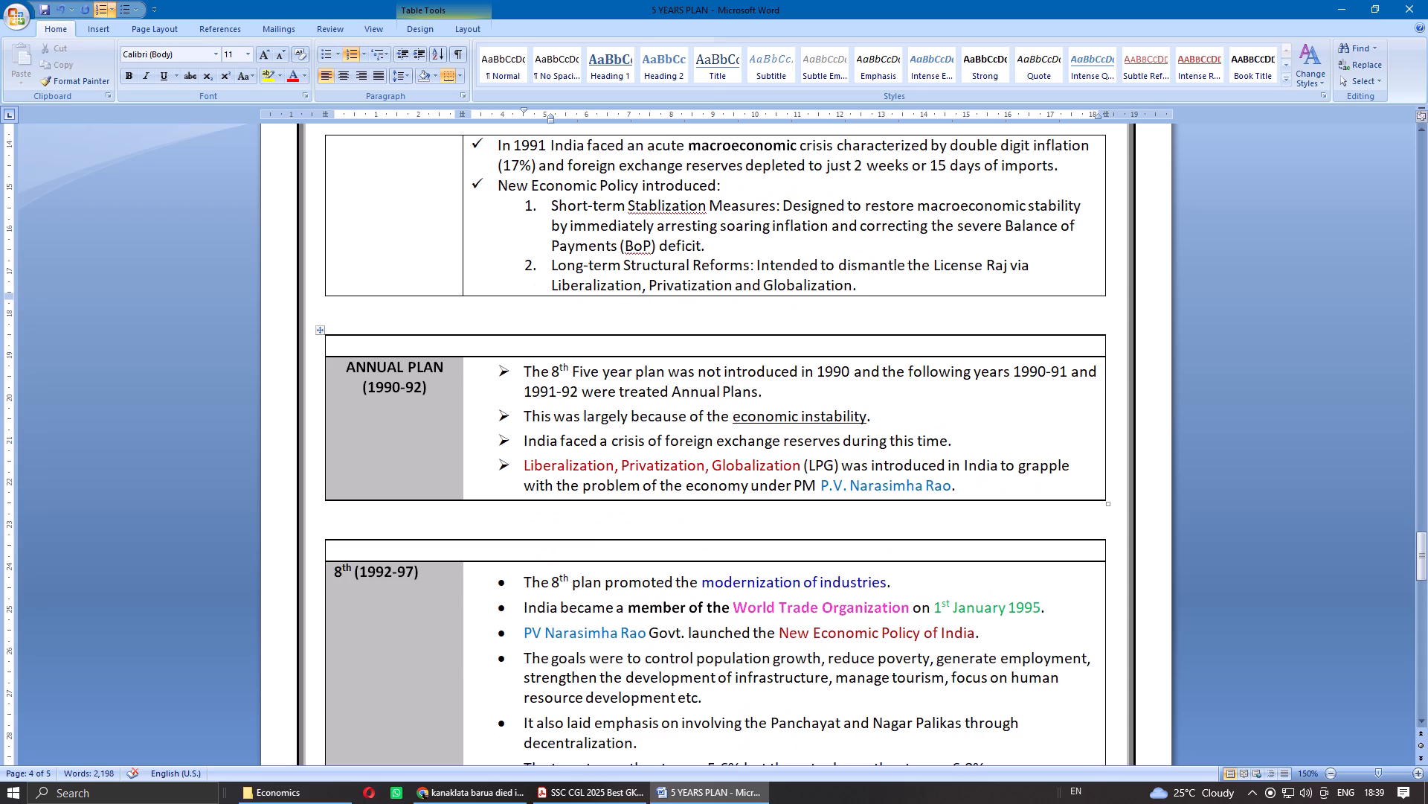
scroll(693, 443, up, 1)
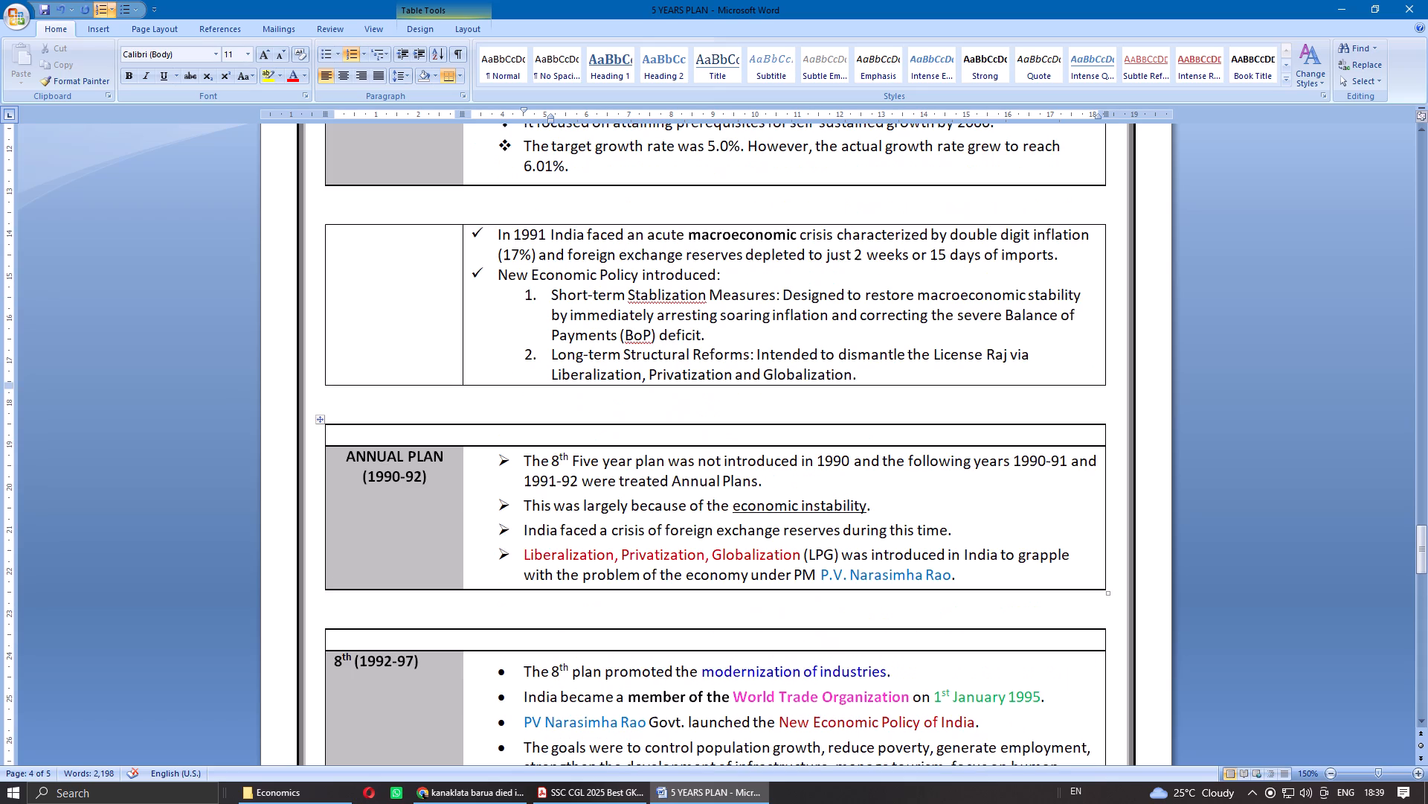
click(402, 294)
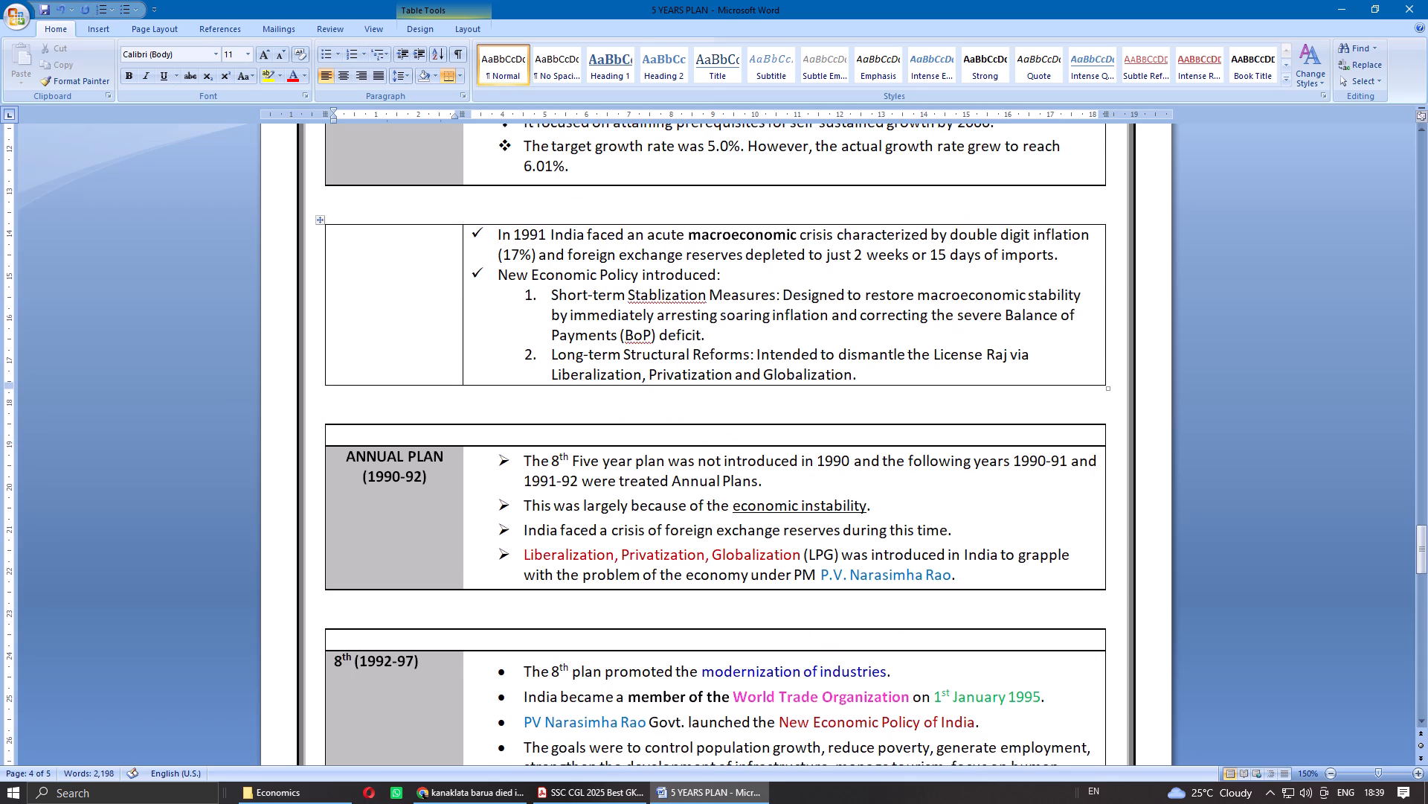
drag(411, 290, 473, 293)
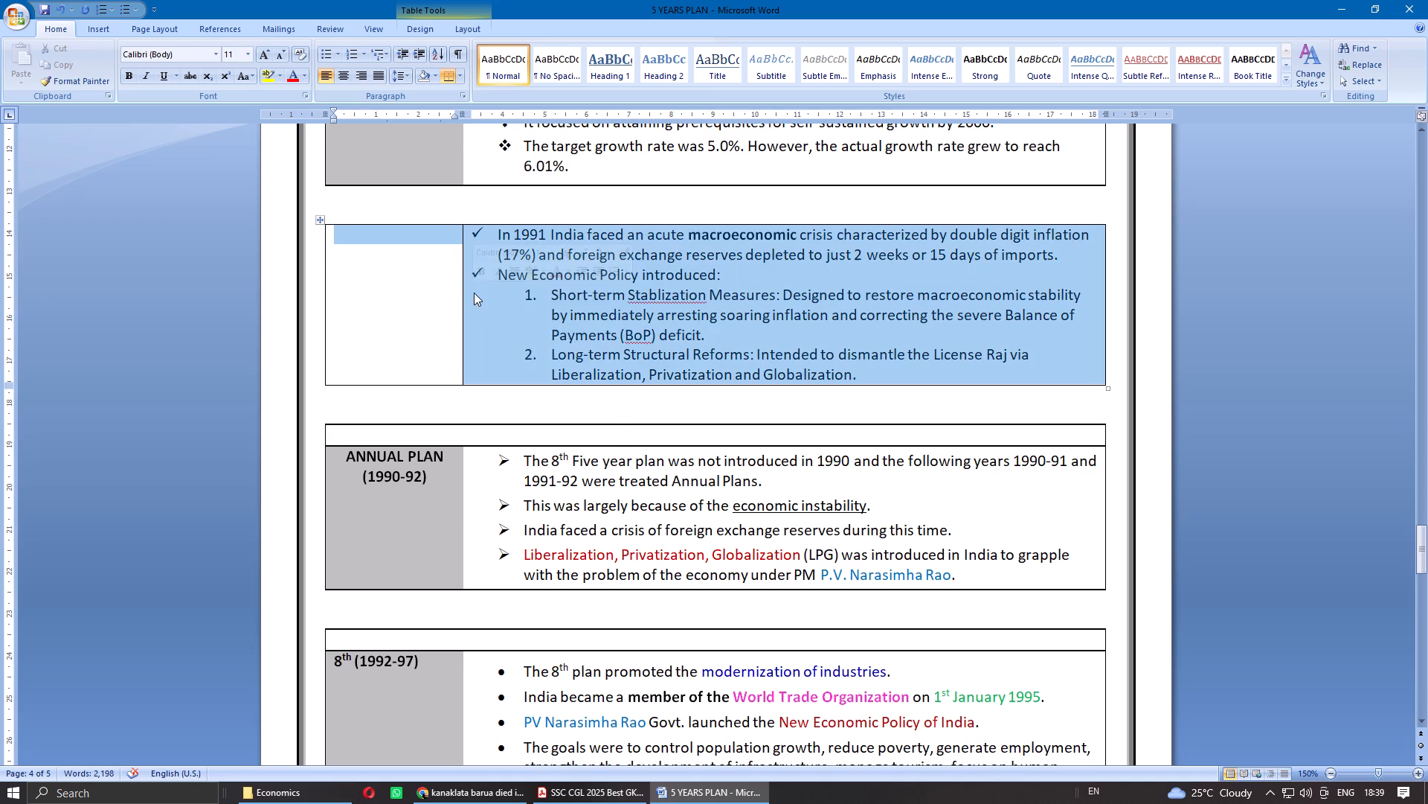
right_click(474, 293)
click(530, 367)
click(560, 312)
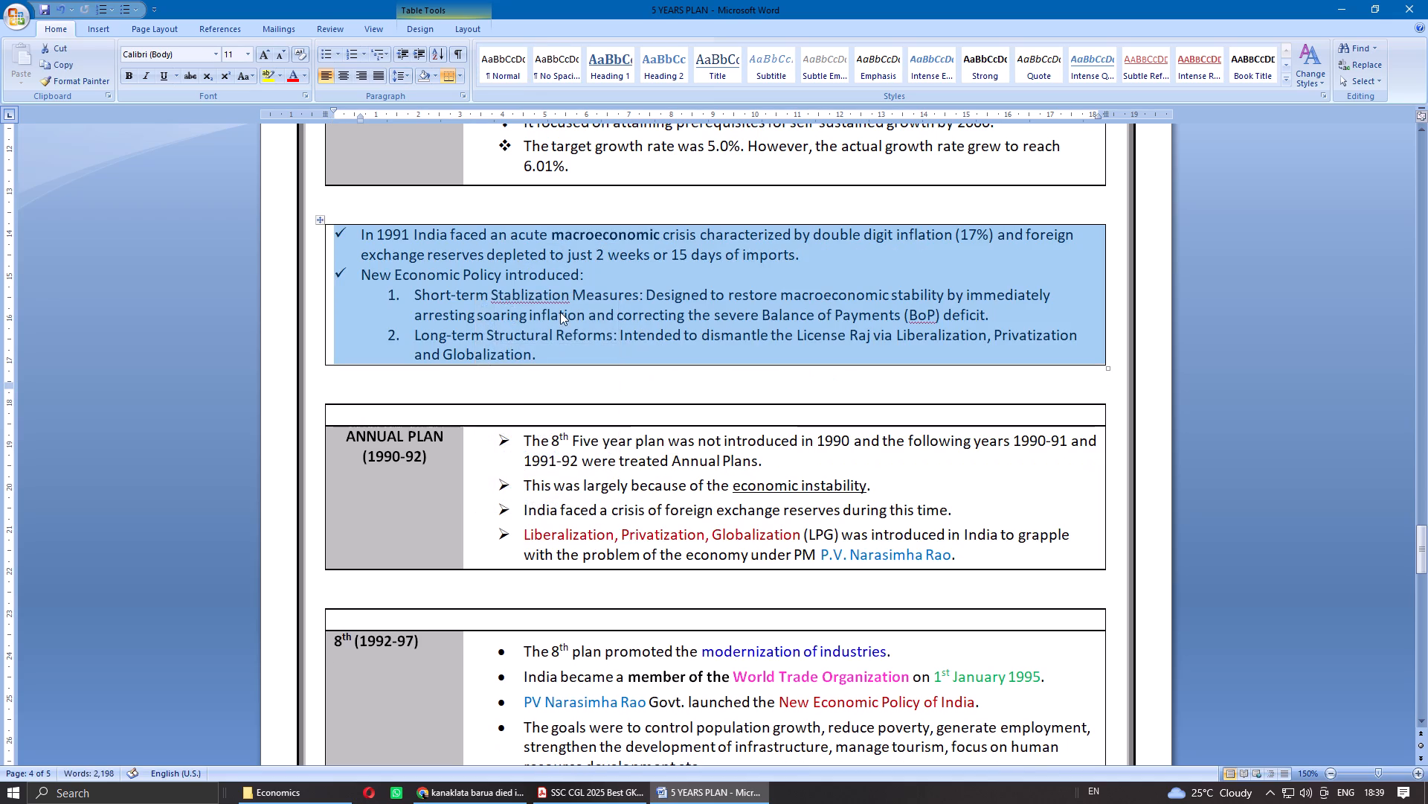
Set the "In 1991 India faced" bullet's spacing to 6 pt before and 3 pt after, allowing space between same-style paragraphs.
scroll(508, 280, up, 5)
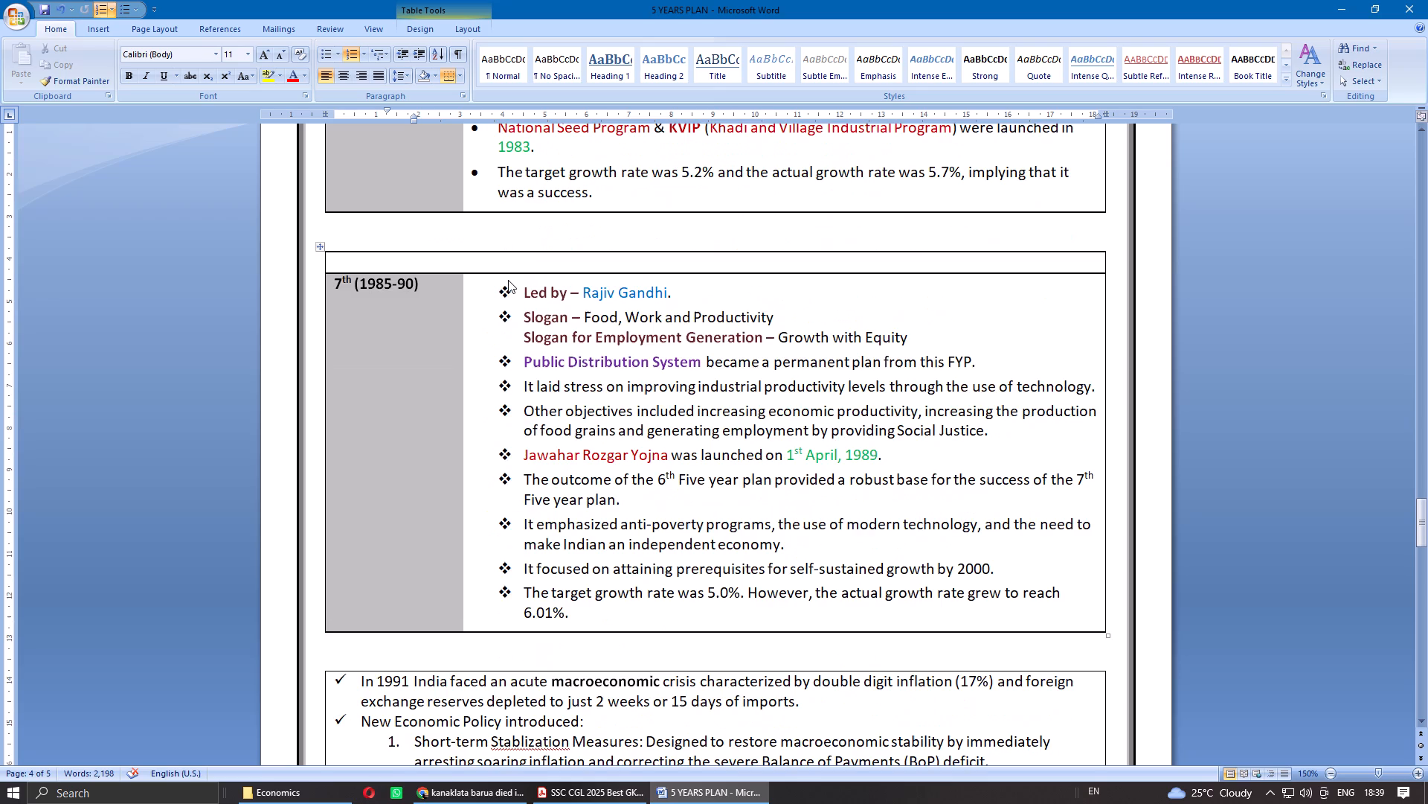
scroll(508, 280, down, 3)
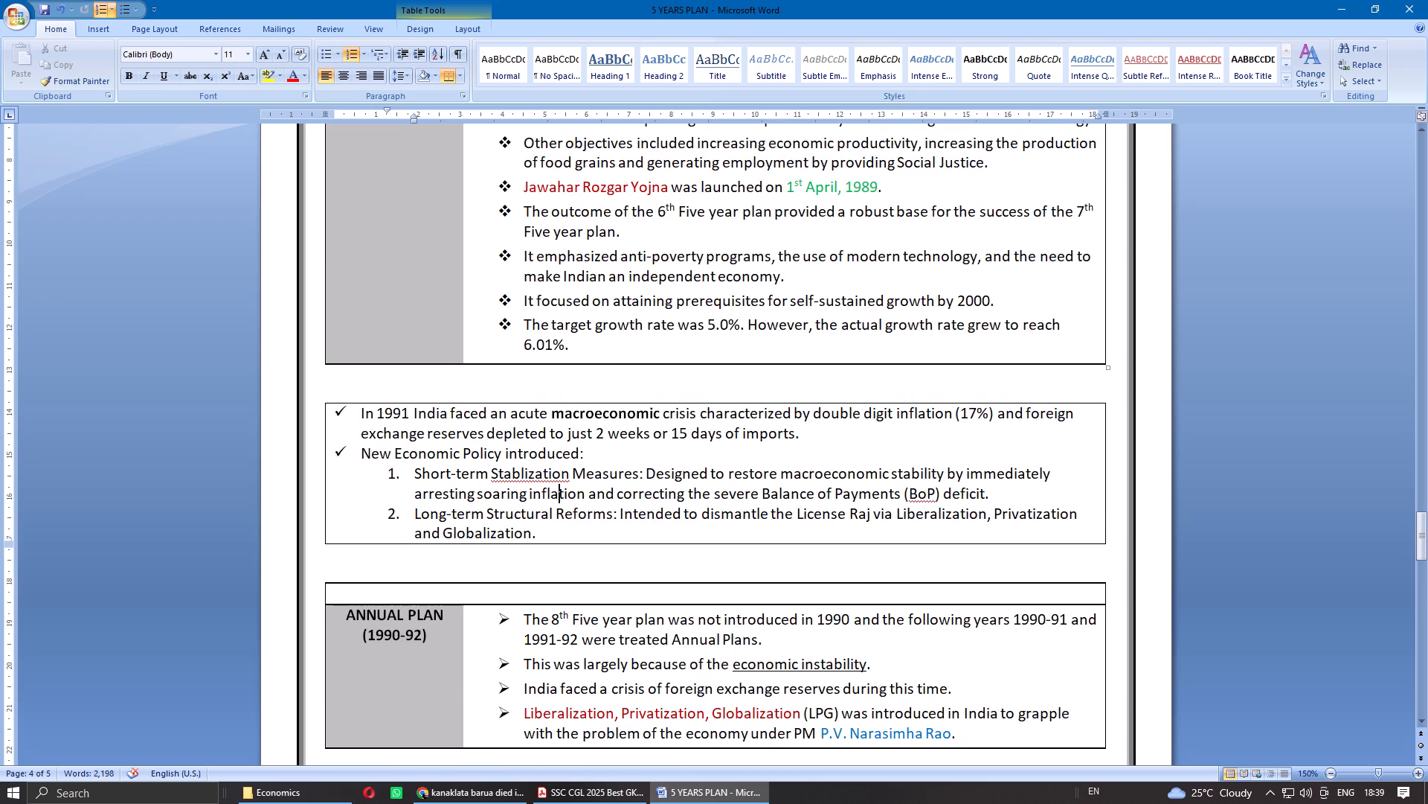
click(542, 321)
click(166, 25)
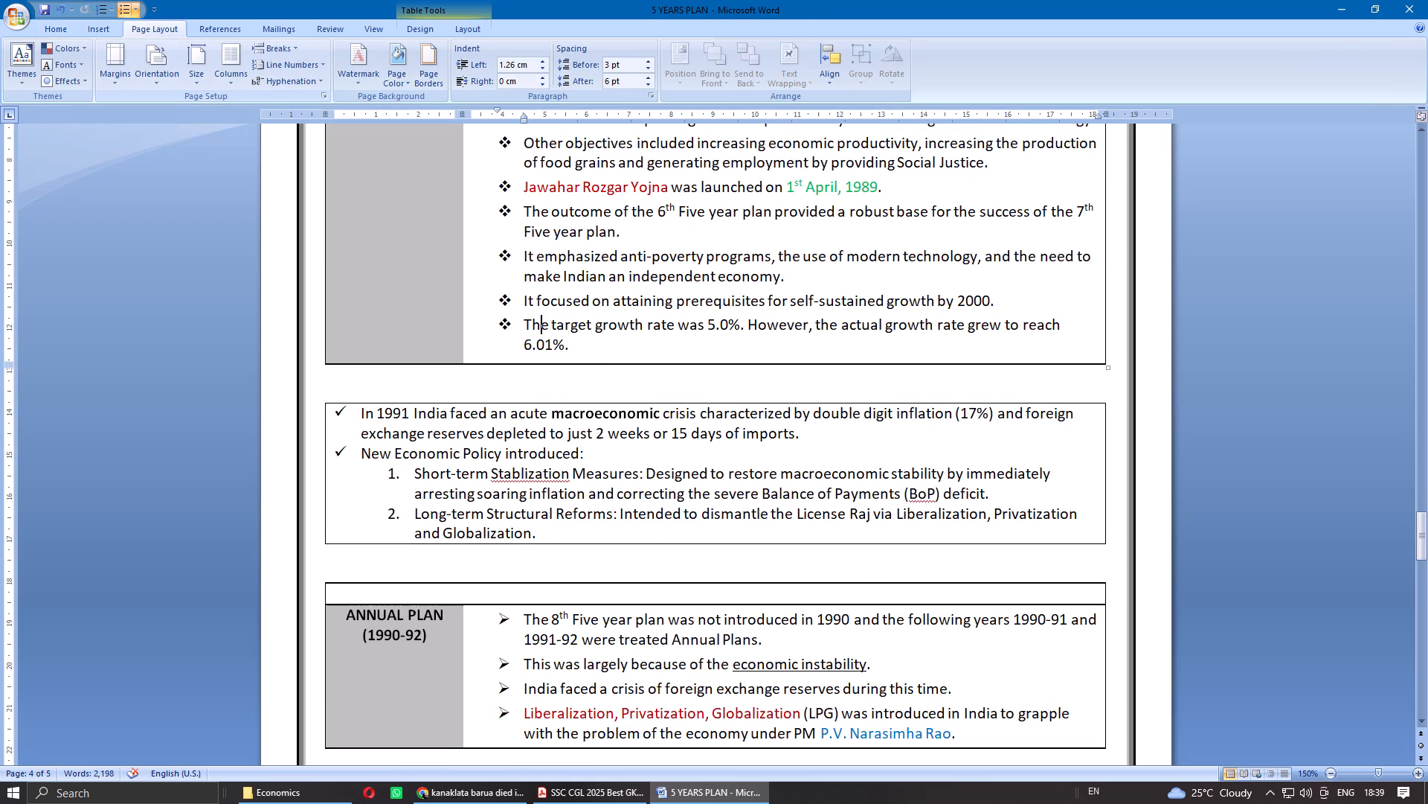
drag(460, 415, 463, 438)
right_click(445, 438)
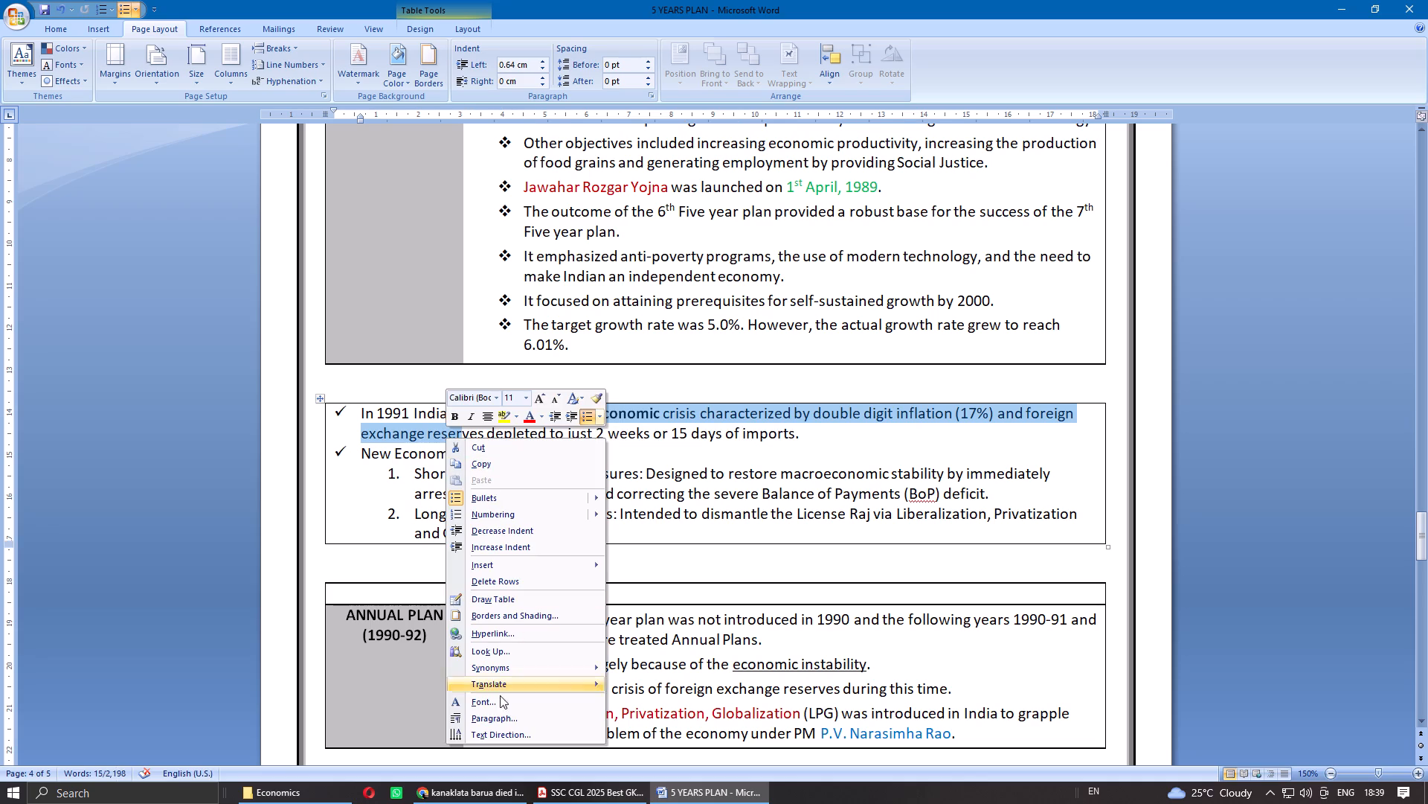
click(496, 714)
click(238, 365)
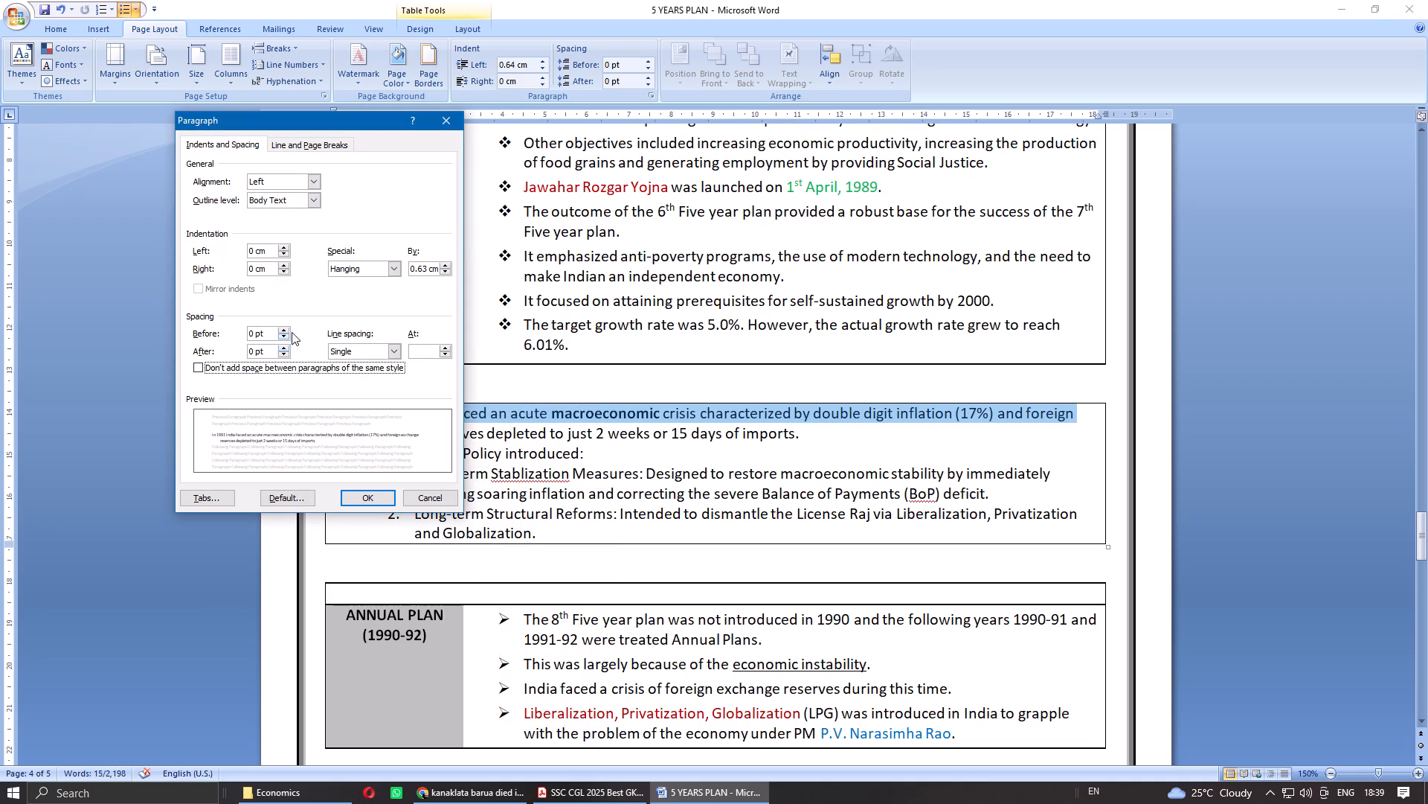
click(283, 330)
drag(254, 348, 199, 356)
key(3)
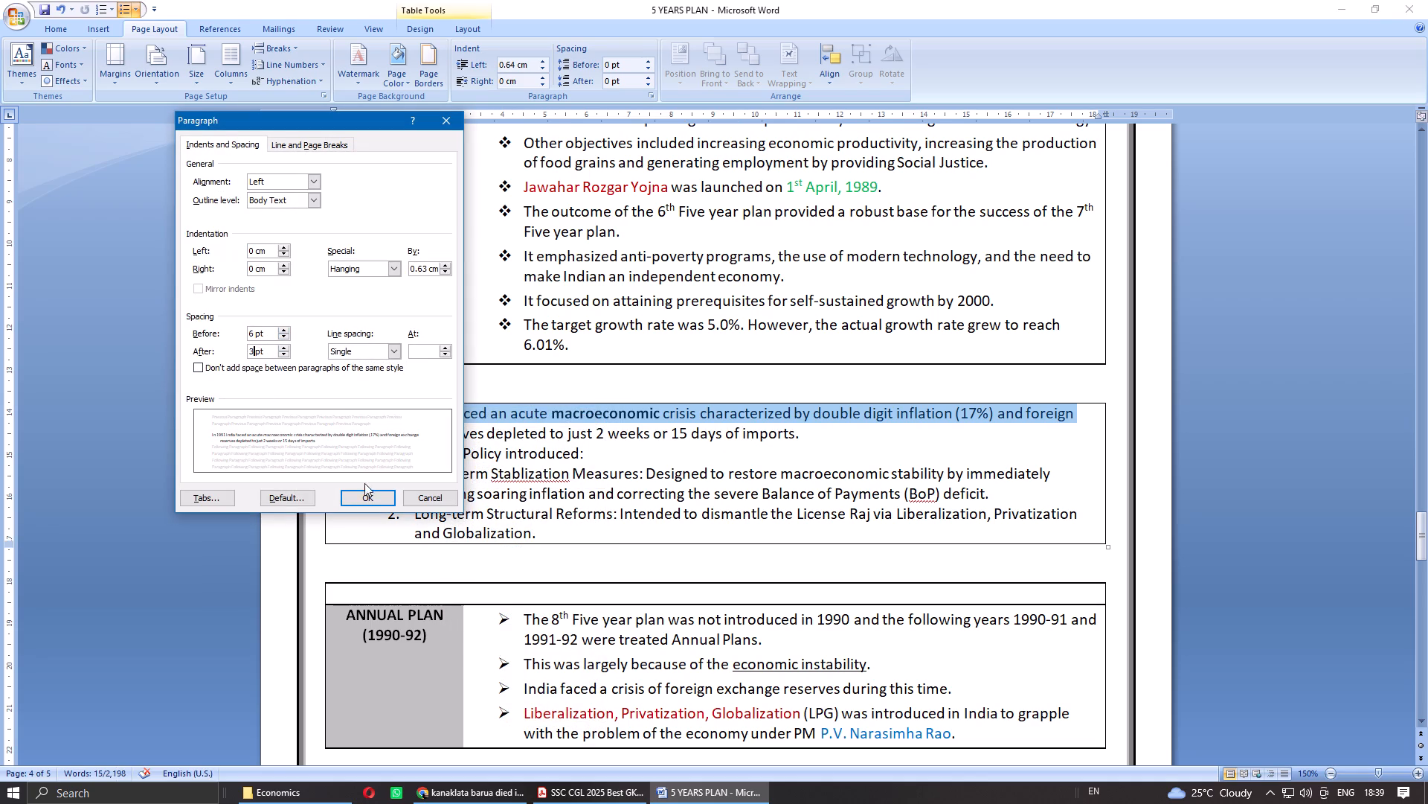
click(373, 498)
Set the "New Economic Policy introduced:" bullet's spacing to 3 pt before and after, allowing space between same-style paragraphs.
click(572, 458)
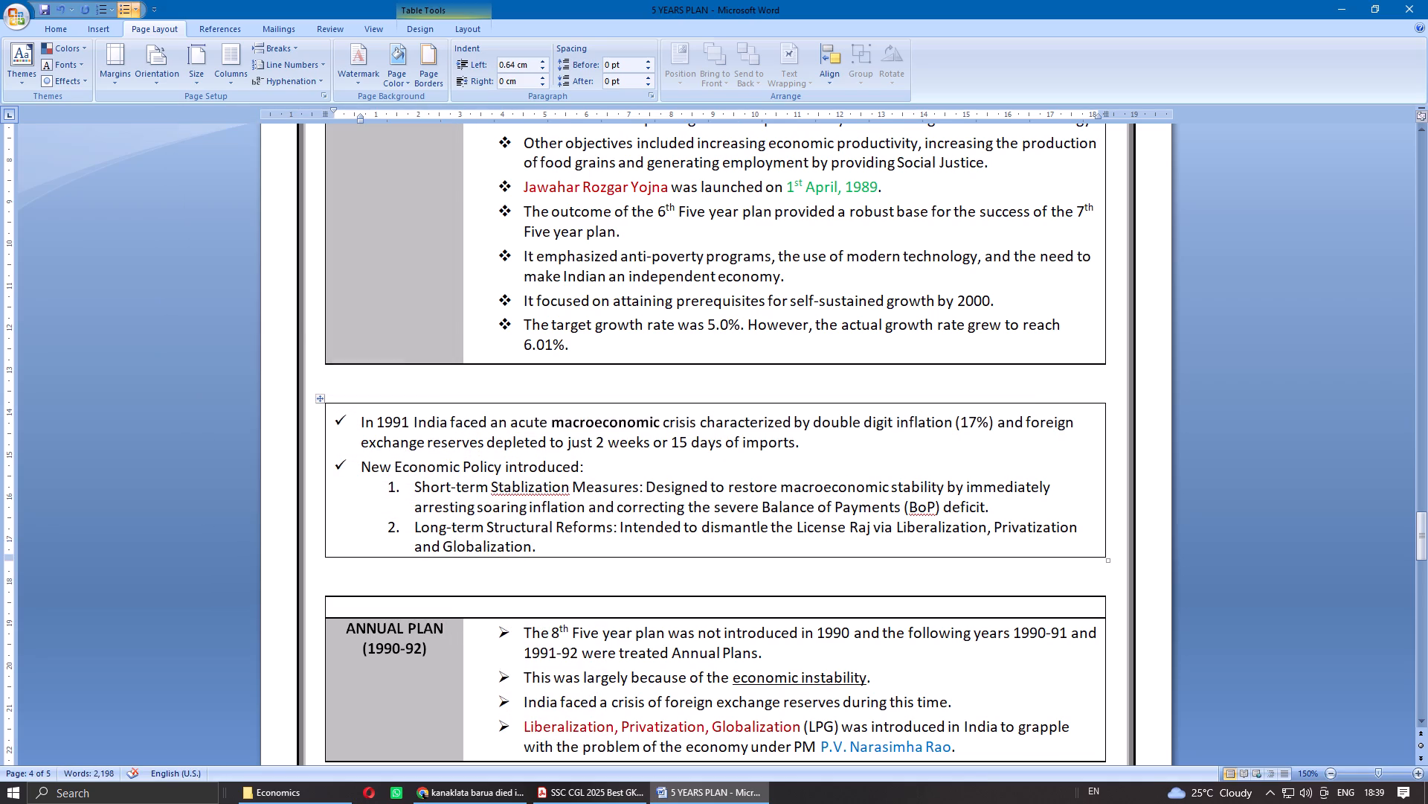
right_click(475, 465)
click(536, 743)
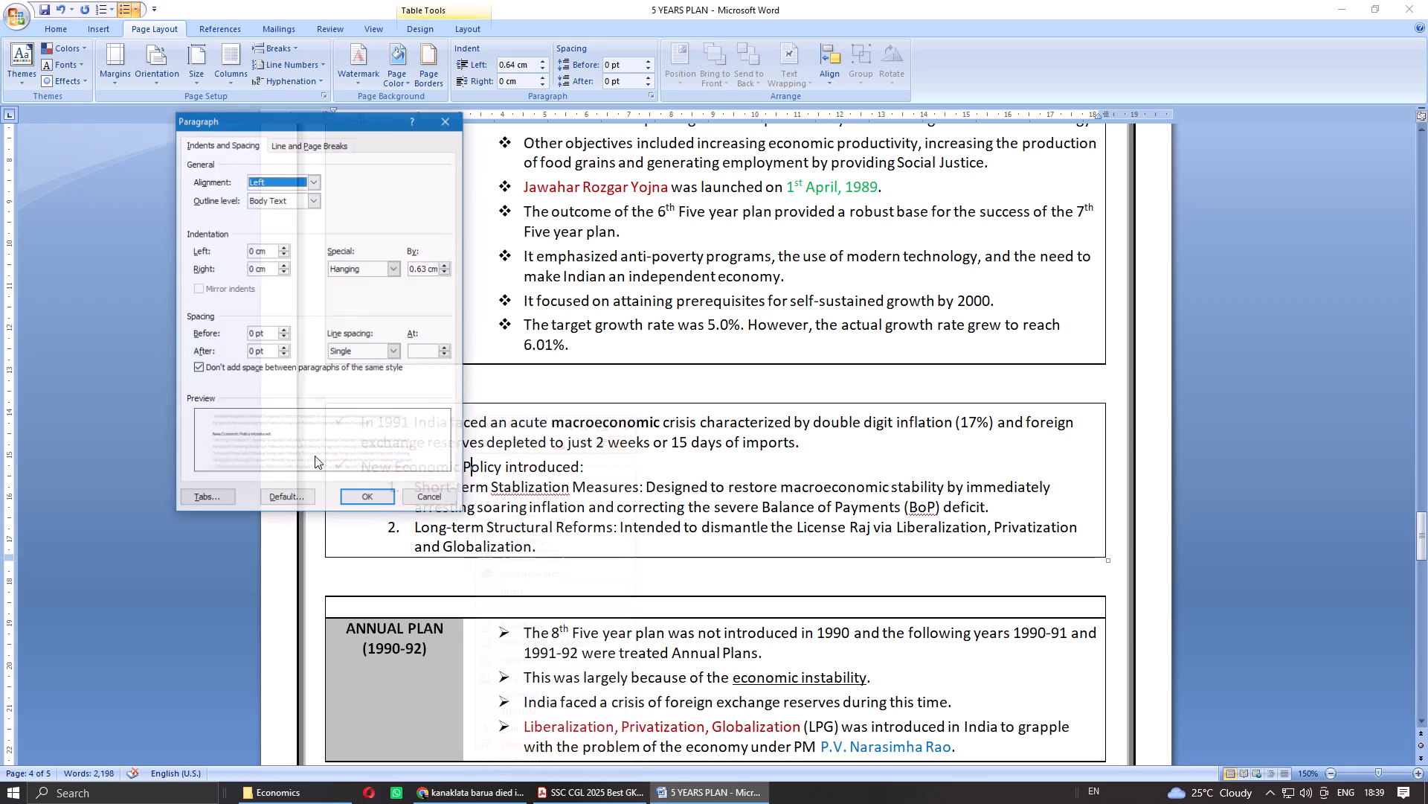
click(217, 371)
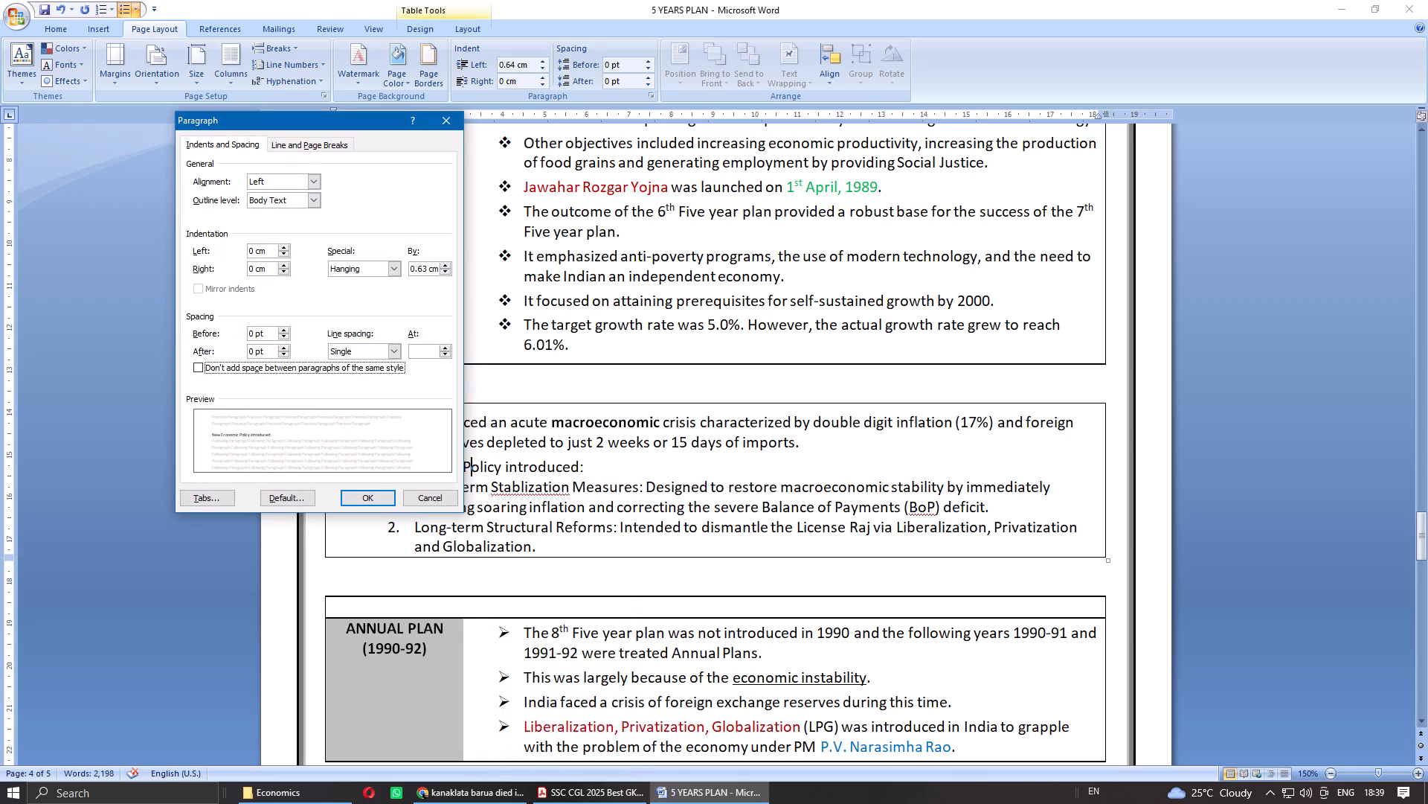
drag(255, 331, 230, 336)
key(3)
key(space)
drag(253, 352, 247, 351)
drag(247, 351, 237, 351)
key(3)
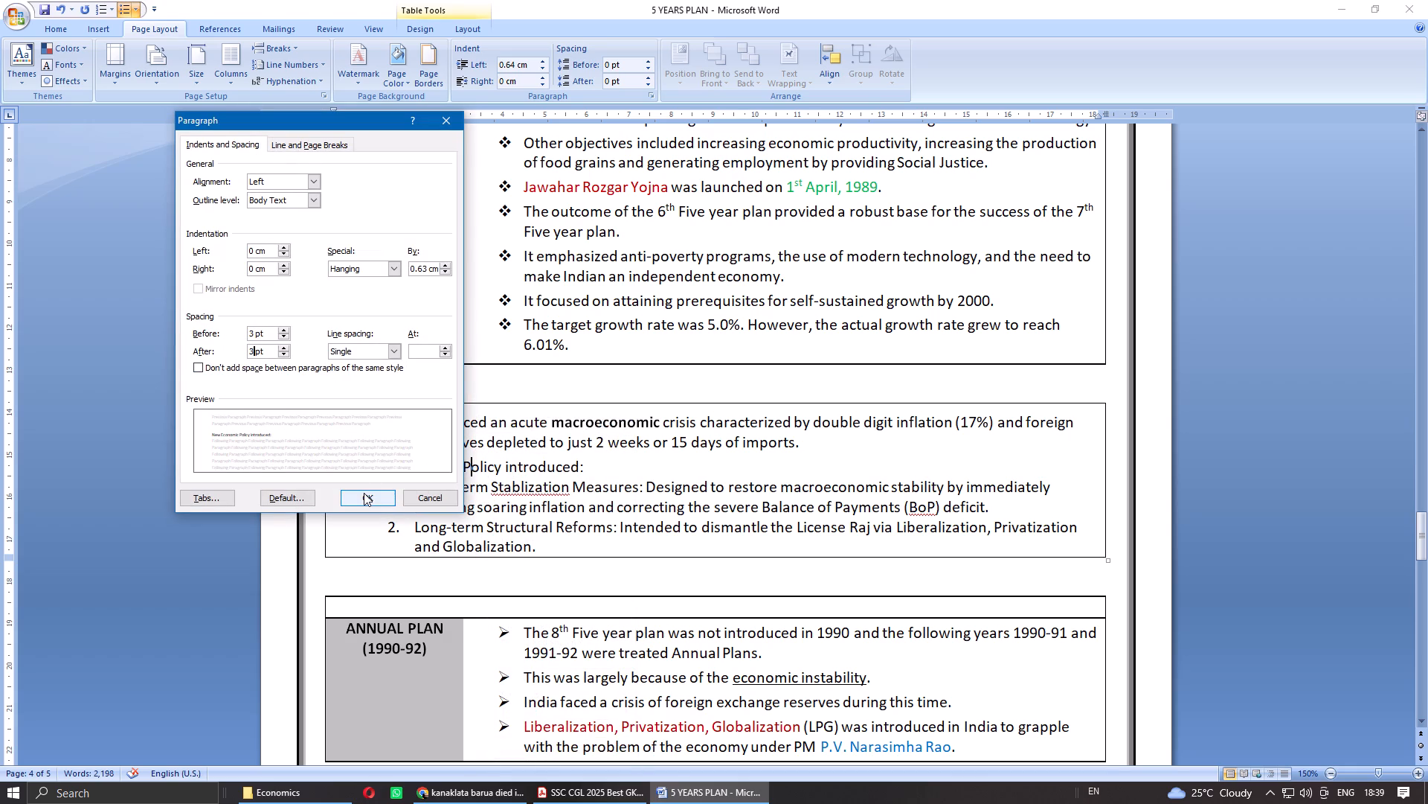
key(space)
click(369, 494)
Set the Long-term Structural Reforms item's spacing to 6 pt after, allowing space between same-style paragraphs.
right_click(509, 550)
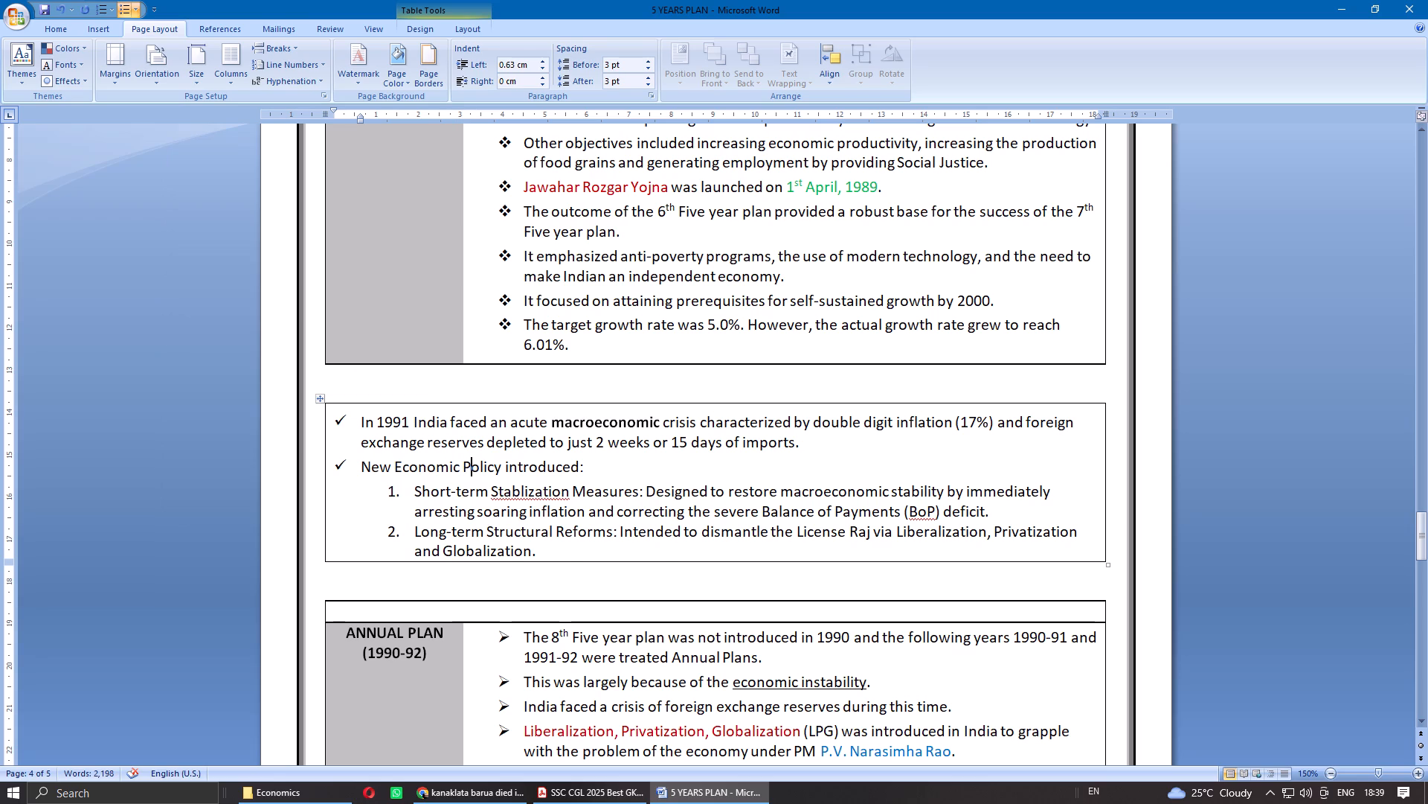
click(553, 527)
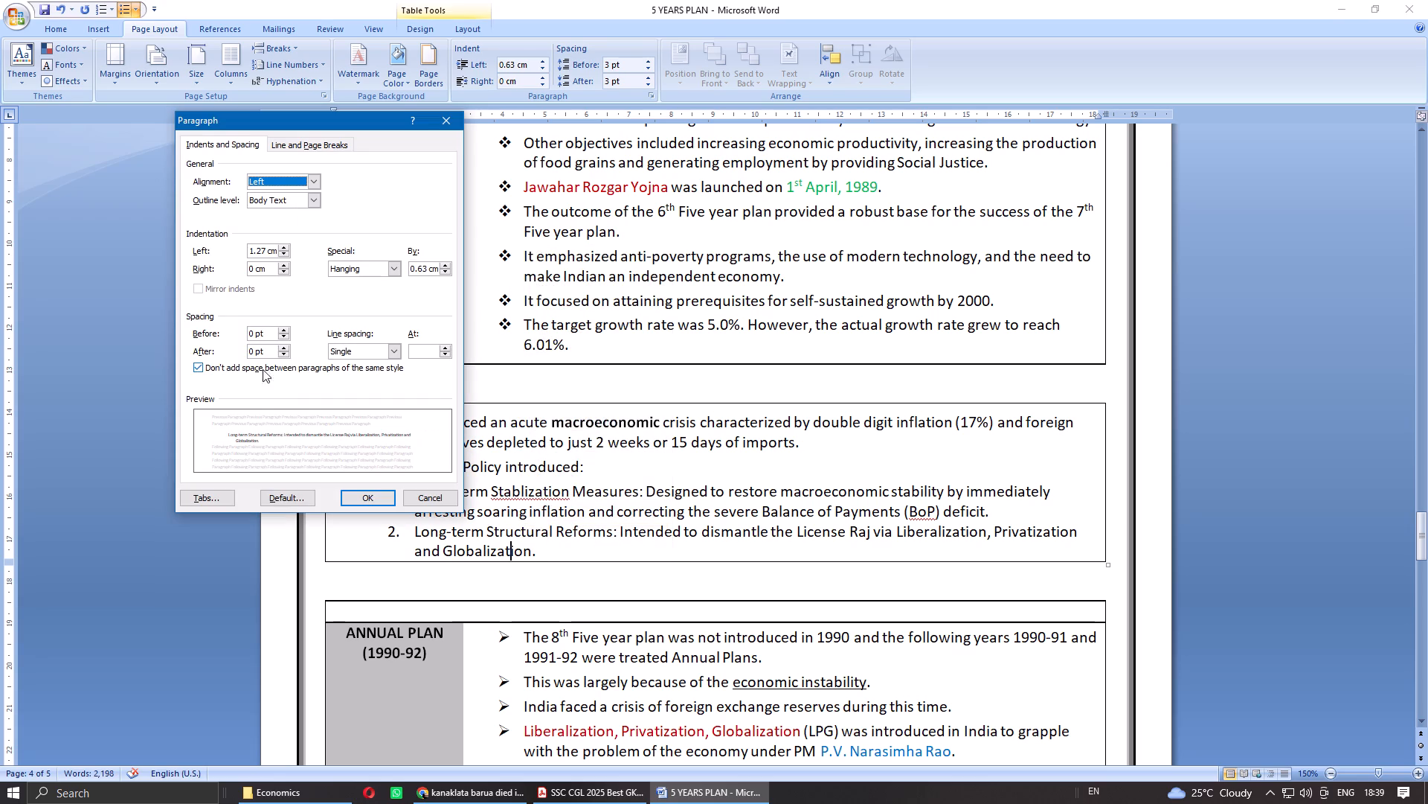
click(251, 369)
click(285, 345)
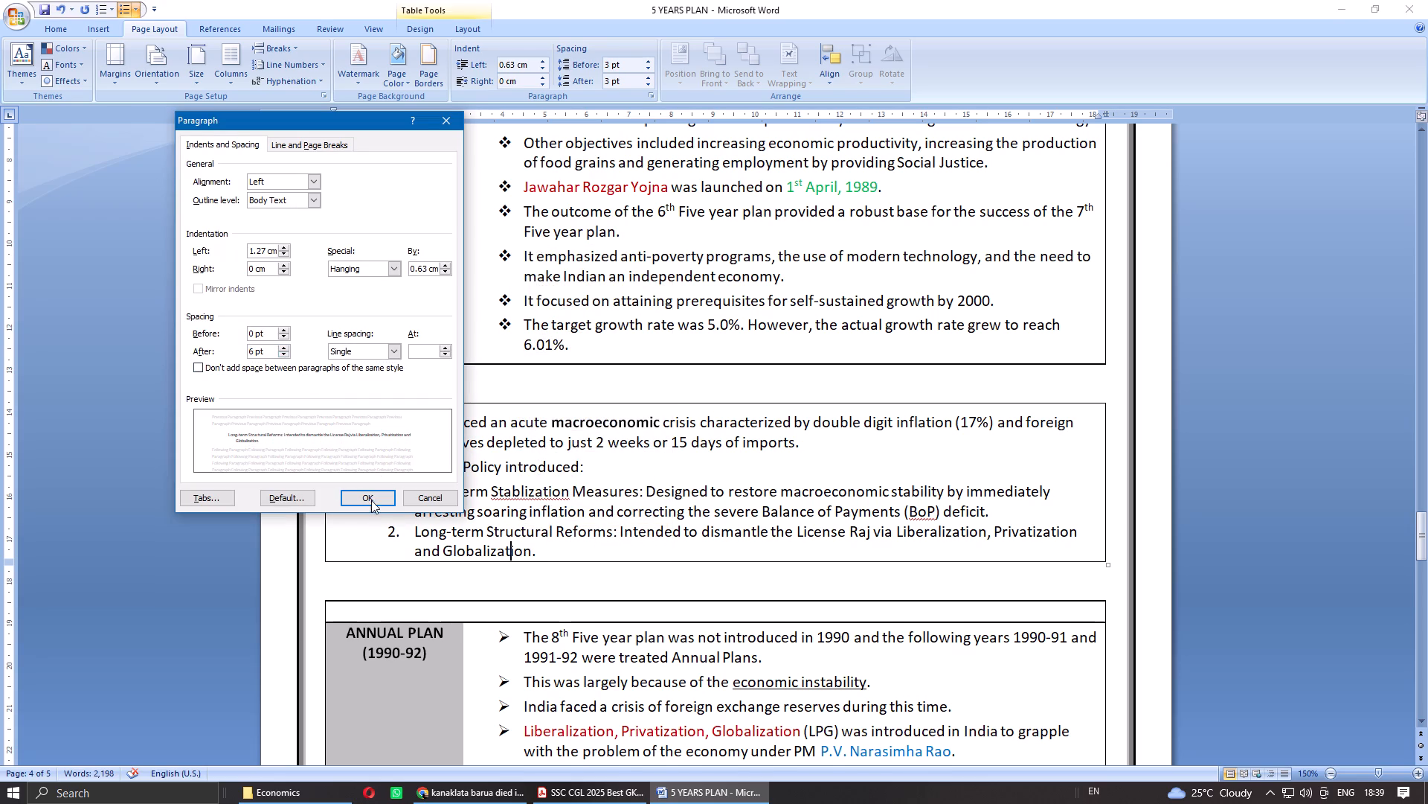
click(371, 500)
Correct the misspelled word in the first numbered item to "Stabilization".
click(634, 520)
right_click(521, 496)
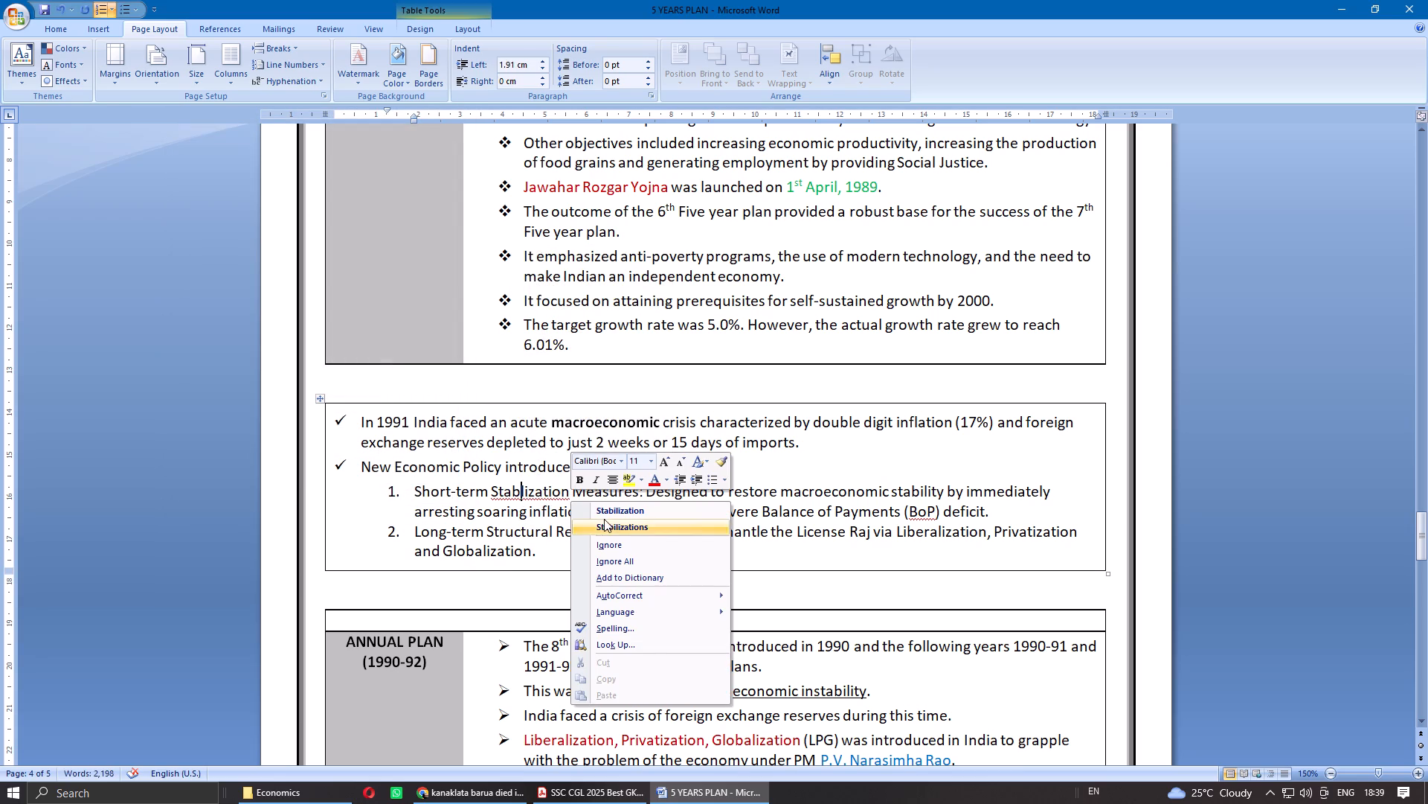
click(611, 514)
Make the lead phrase "Short-term Stabilization Measures" in the first numbered item bold and underlined.
drag(416, 491, 562, 491)
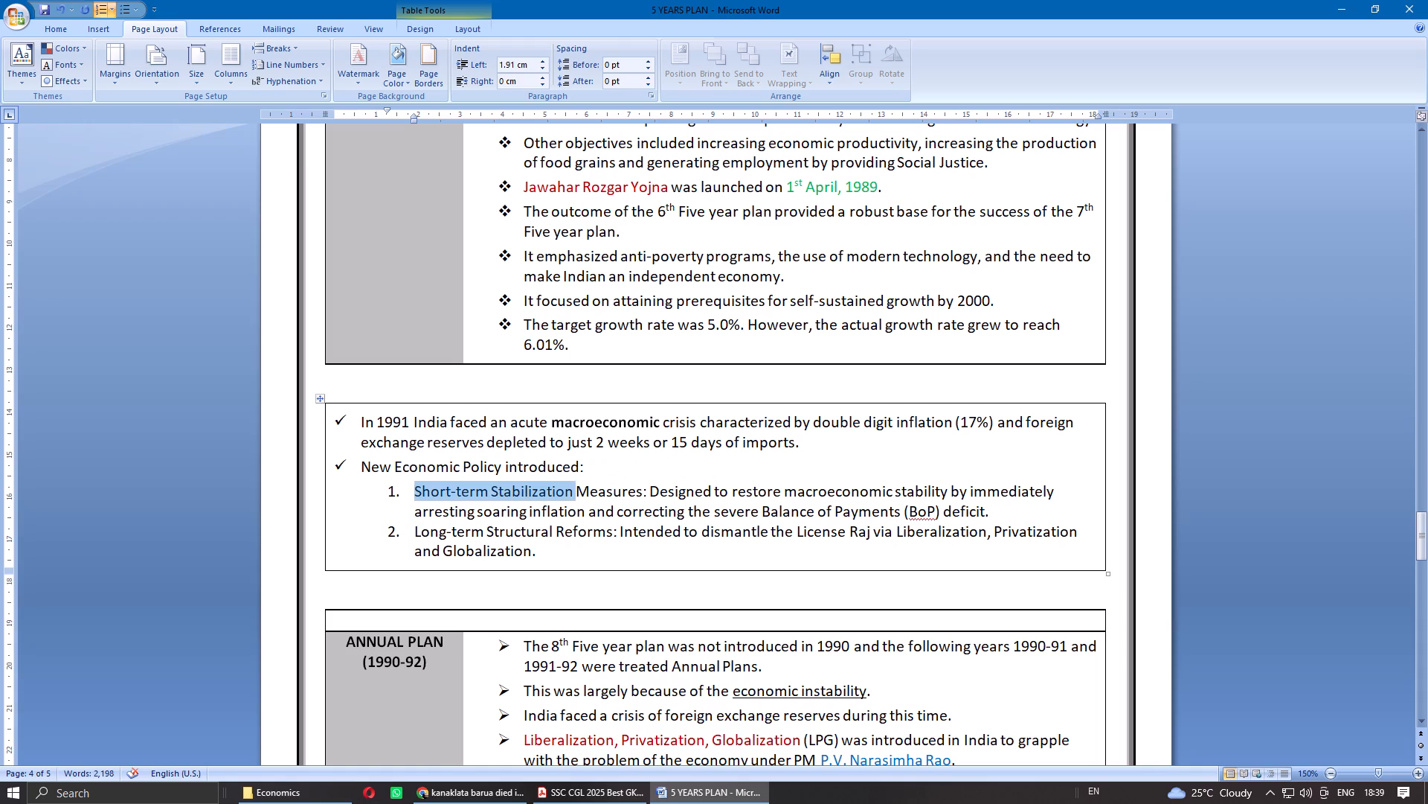
drag(562, 491, 601, 486)
click(49, 29)
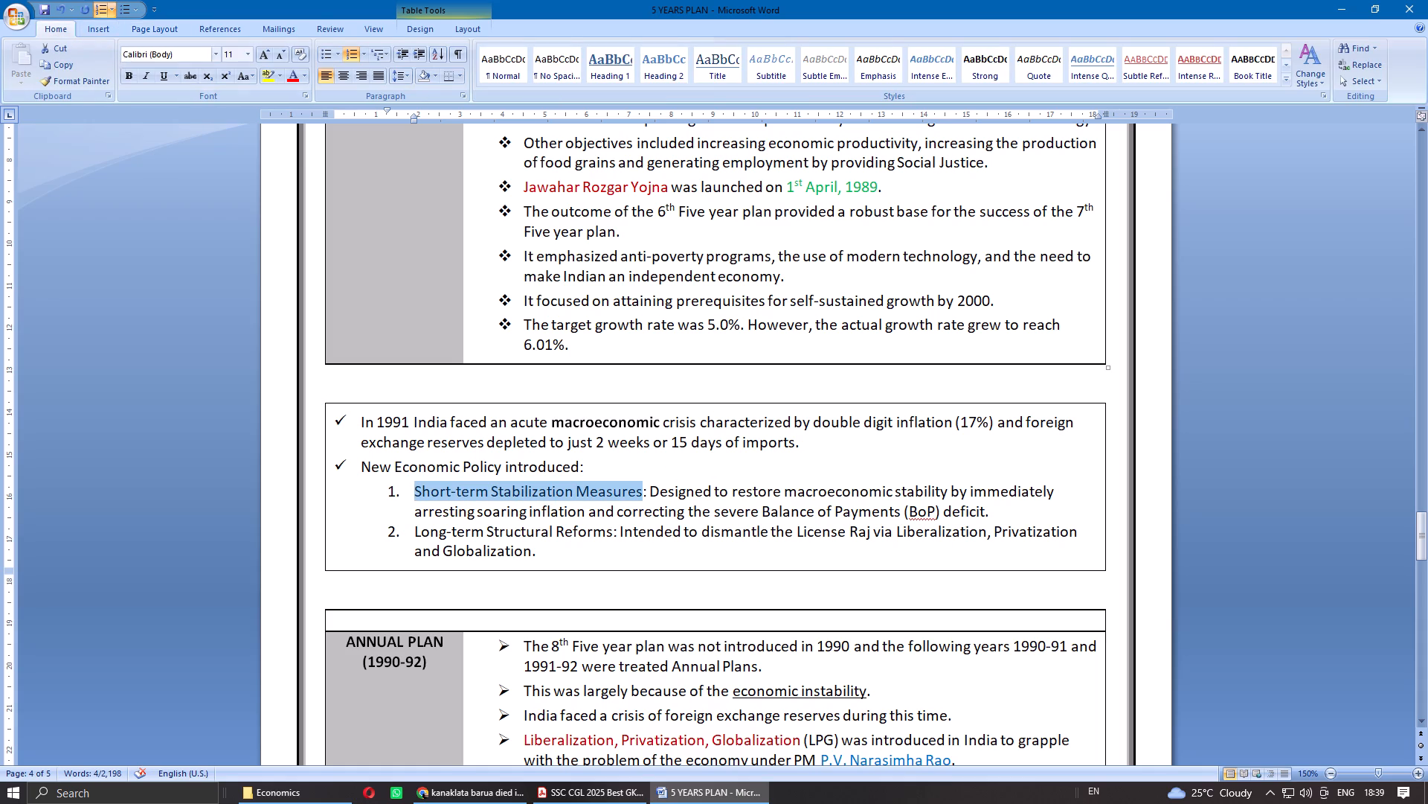
click(129, 74)
click(168, 76)
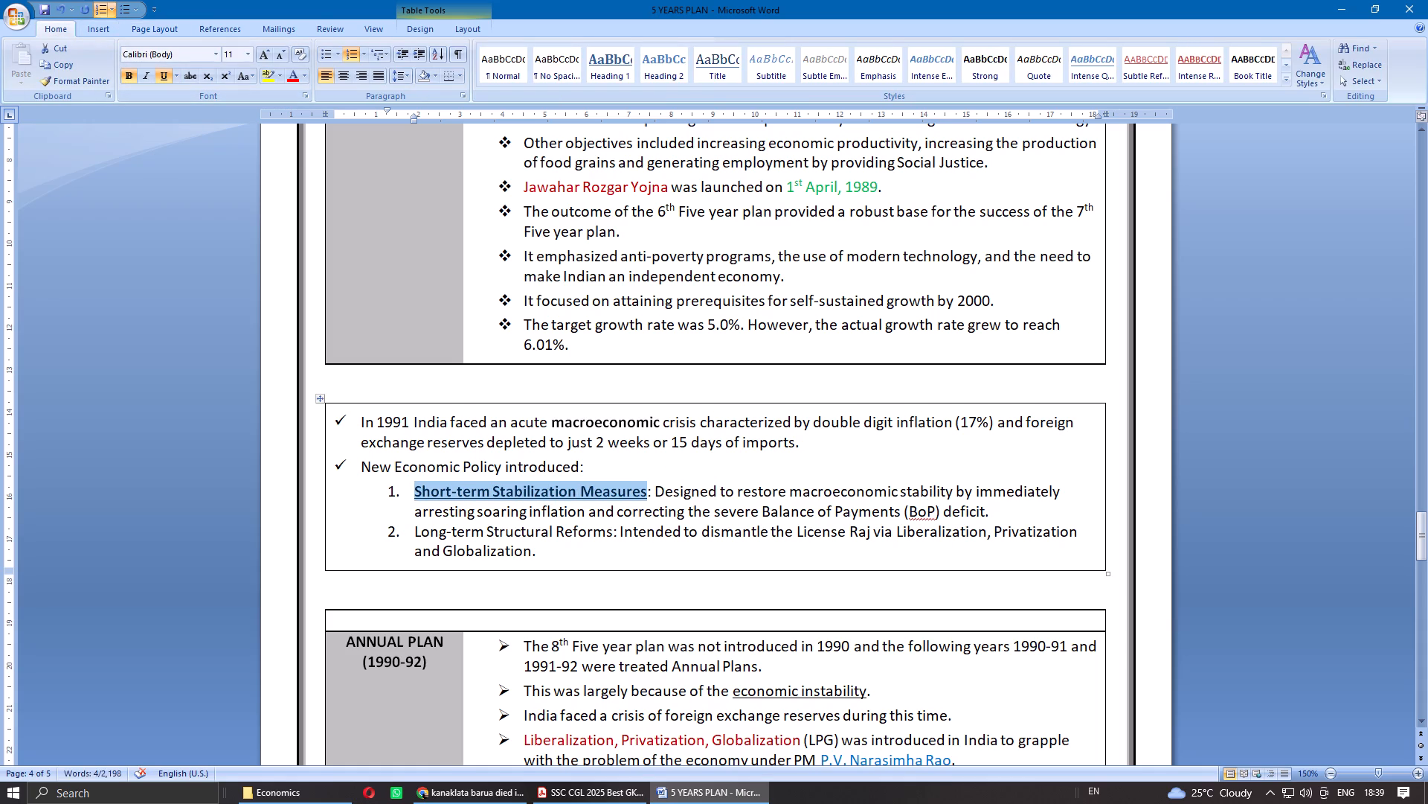
Make the lead phrase "Long-term Structural Reforms" in the second numbered item bold and underlined.
drag(416, 532, 581, 533)
key(ctrl+b)
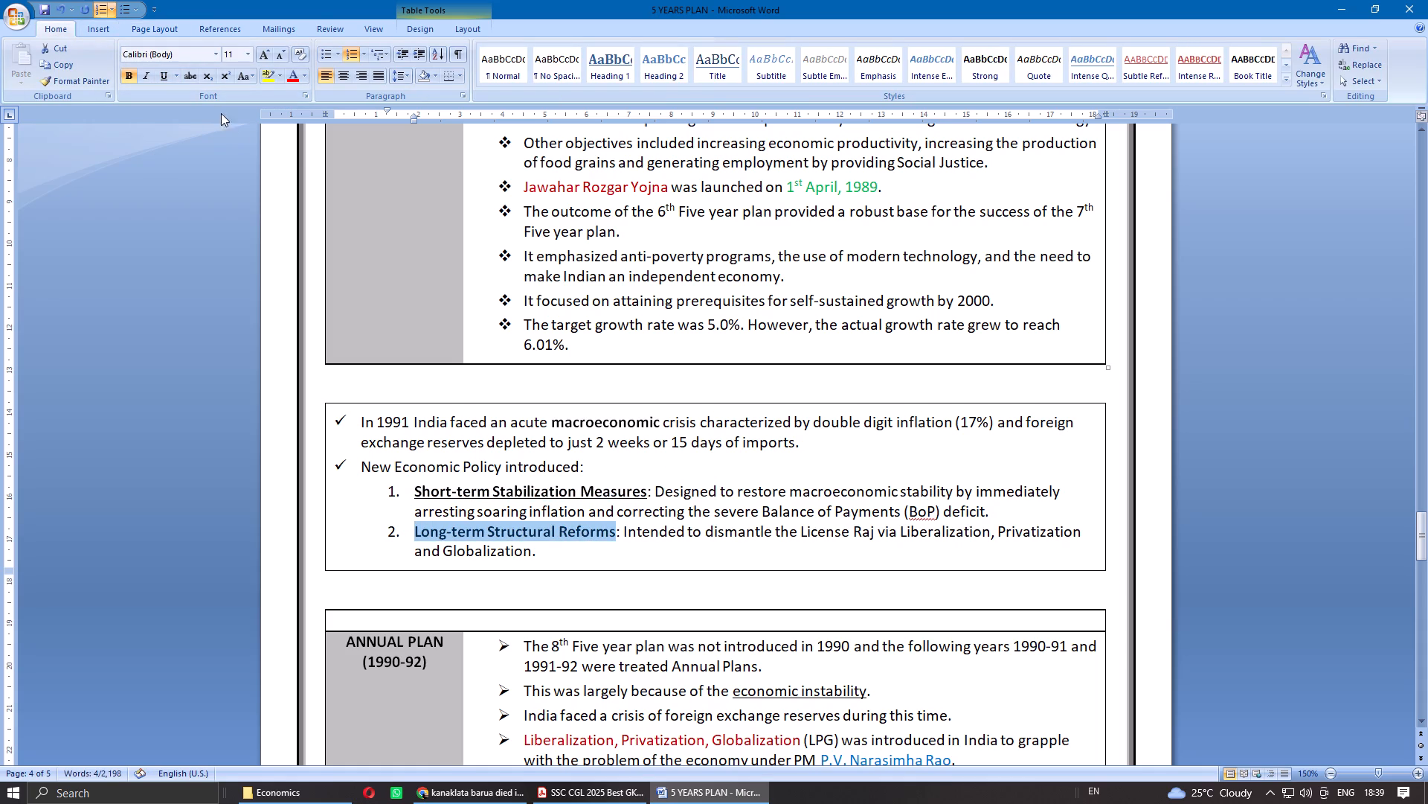
click(164, 73)
click(815, 480)
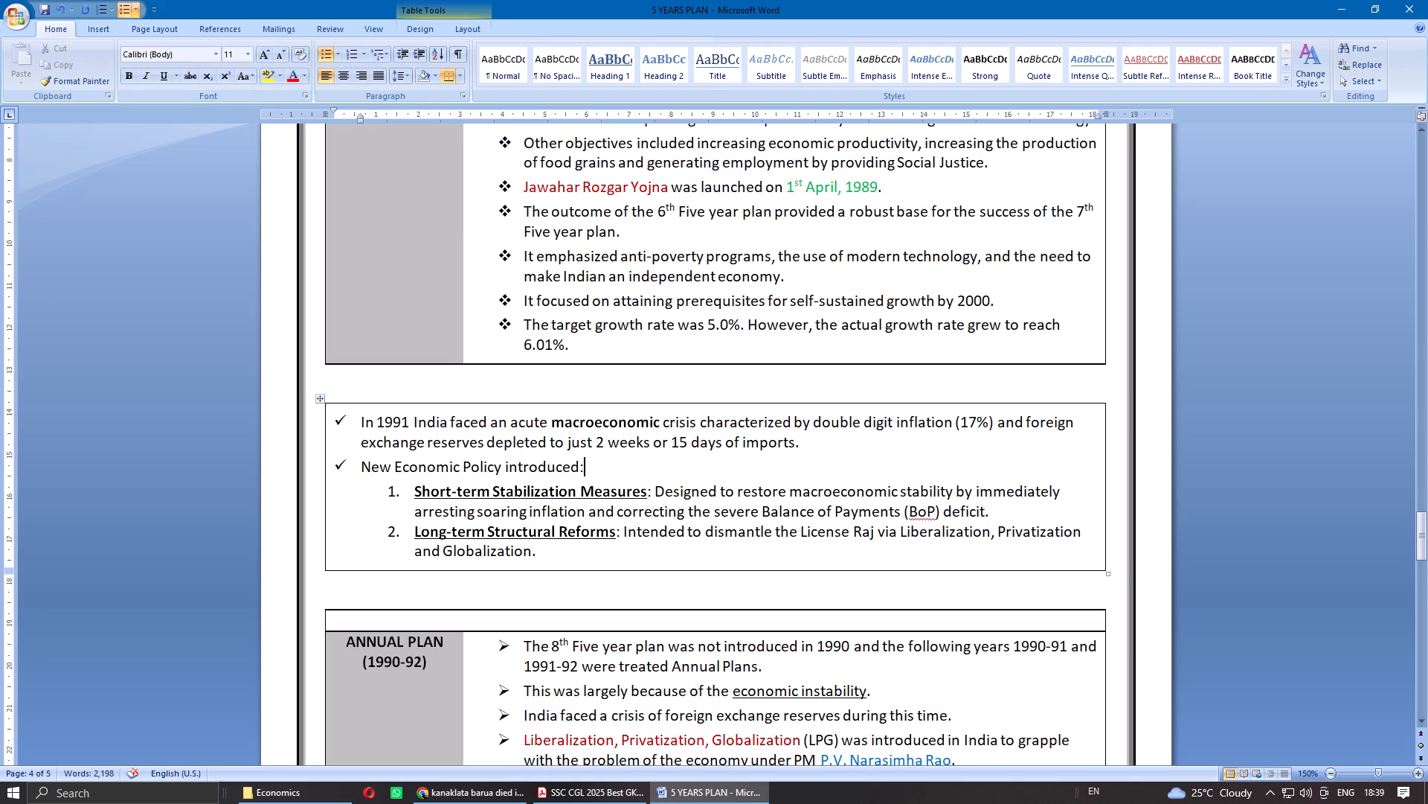
Exclude "(BoP)" in the first numbered item from spelling and grammar checking.
drag(906, 512, 939, 511)
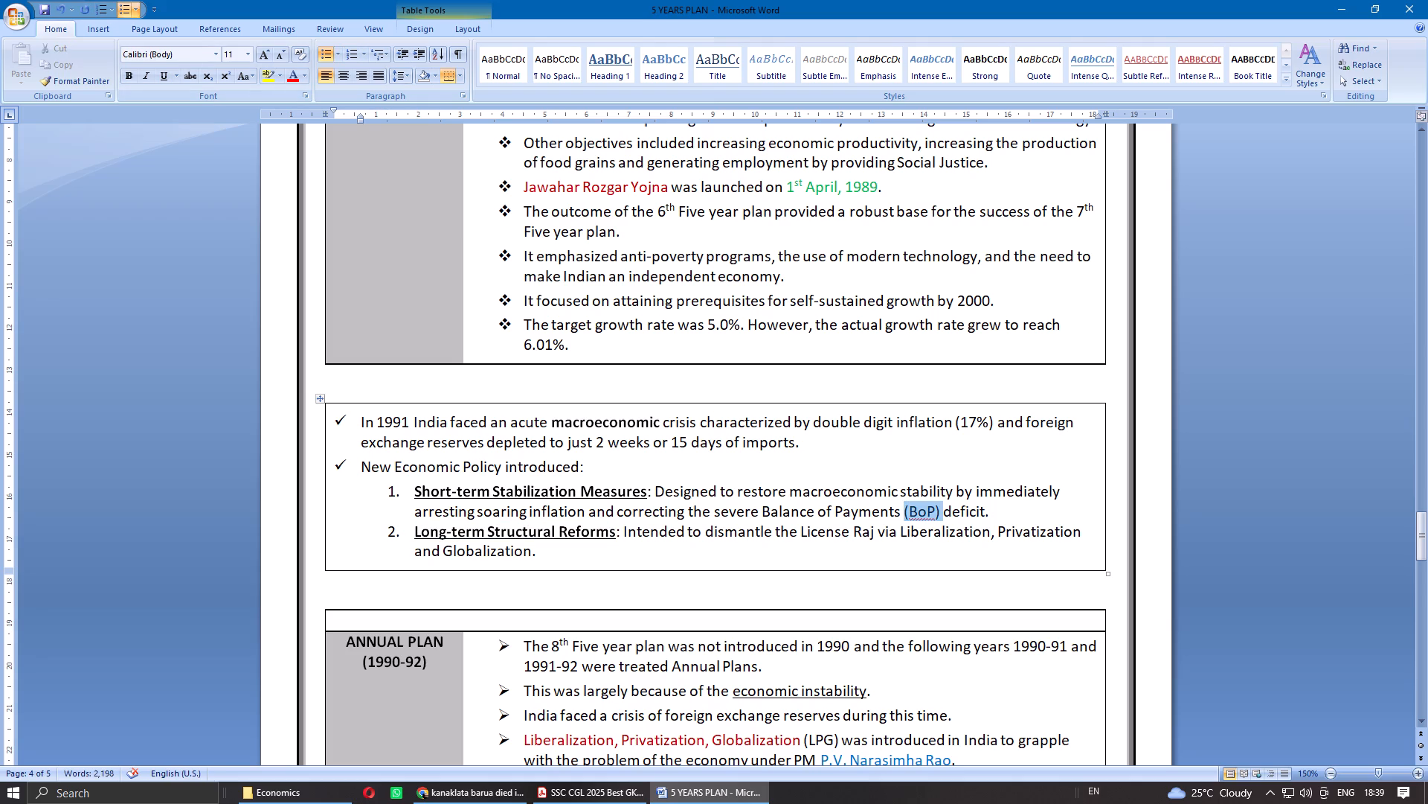
drag(939, 511, 939, 514)
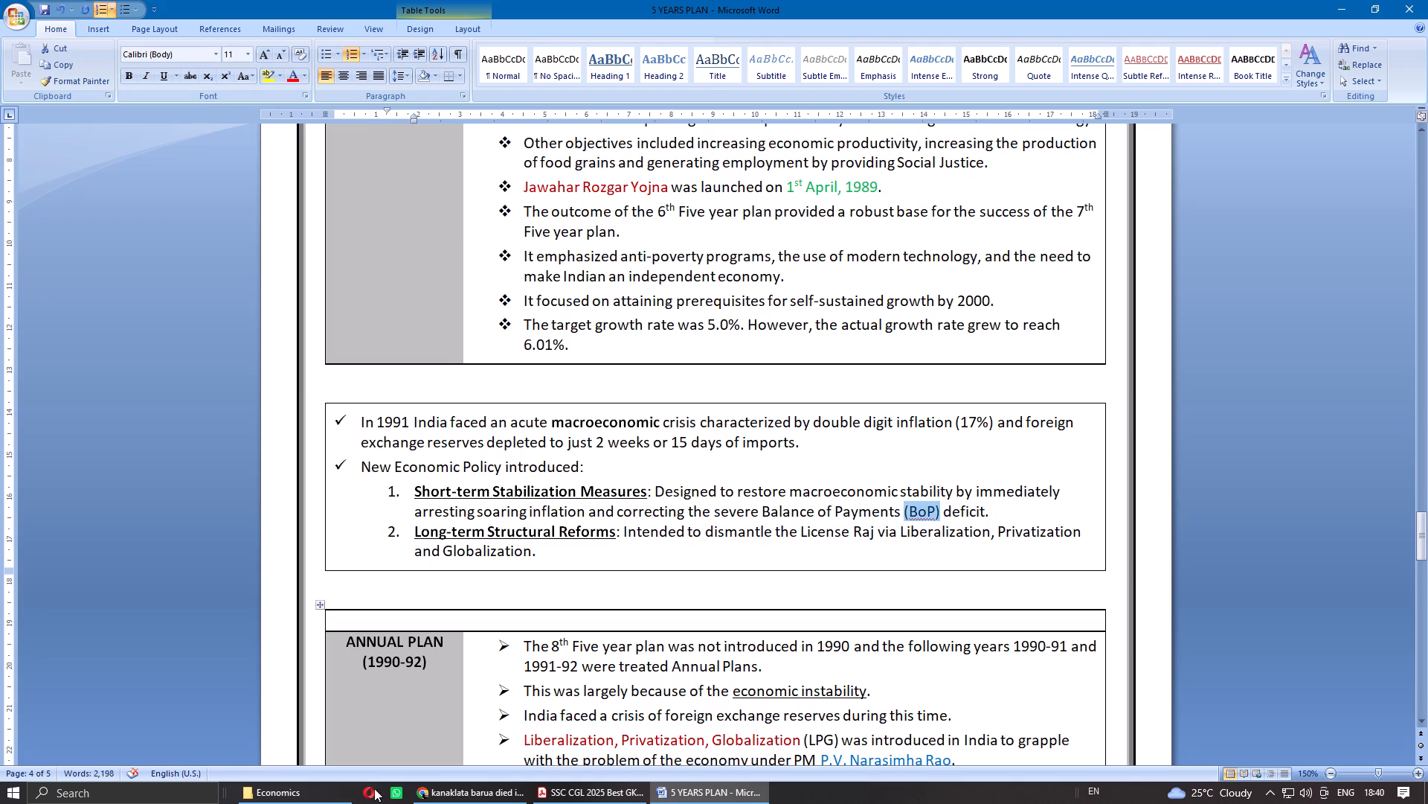
click(193, 776)
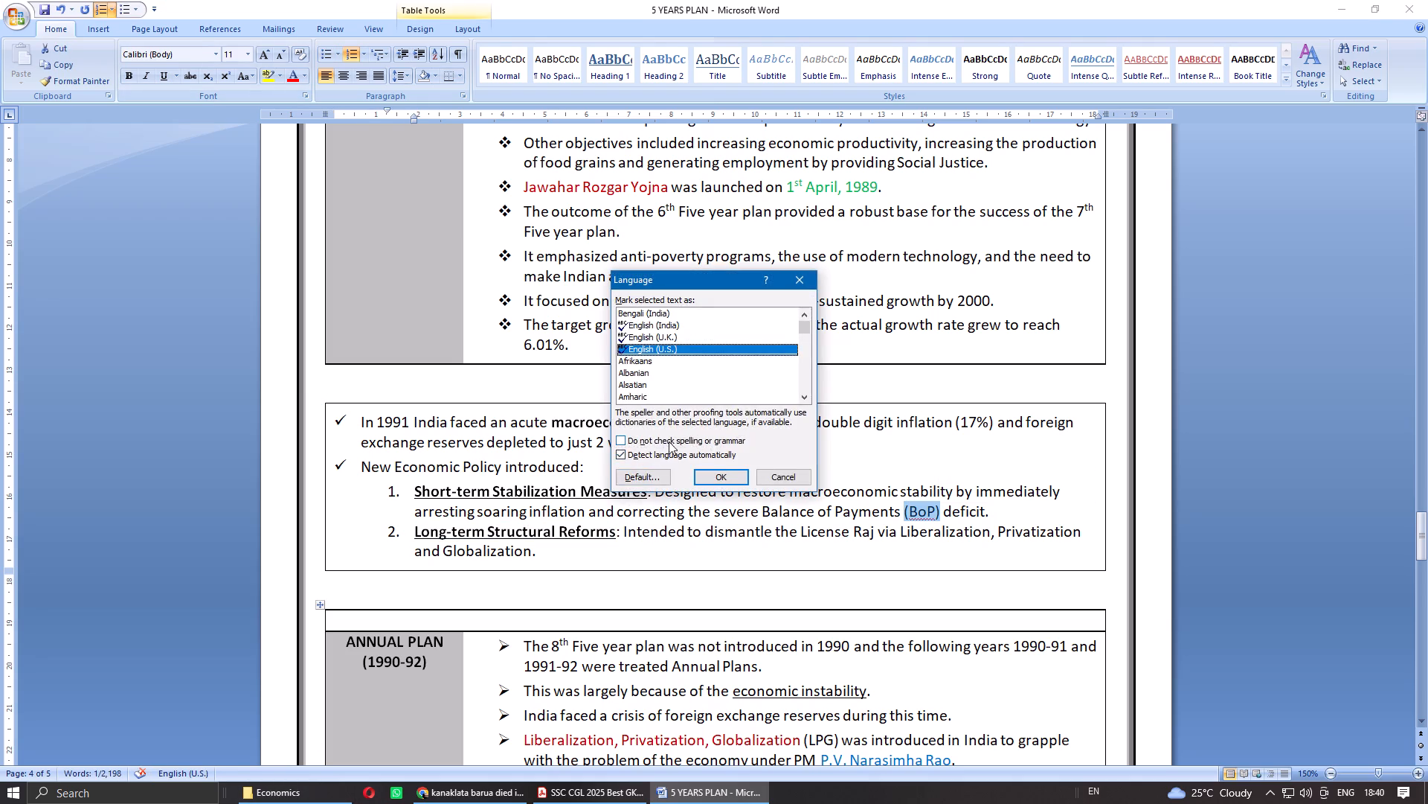
click(673, 438)
click(709, 475)
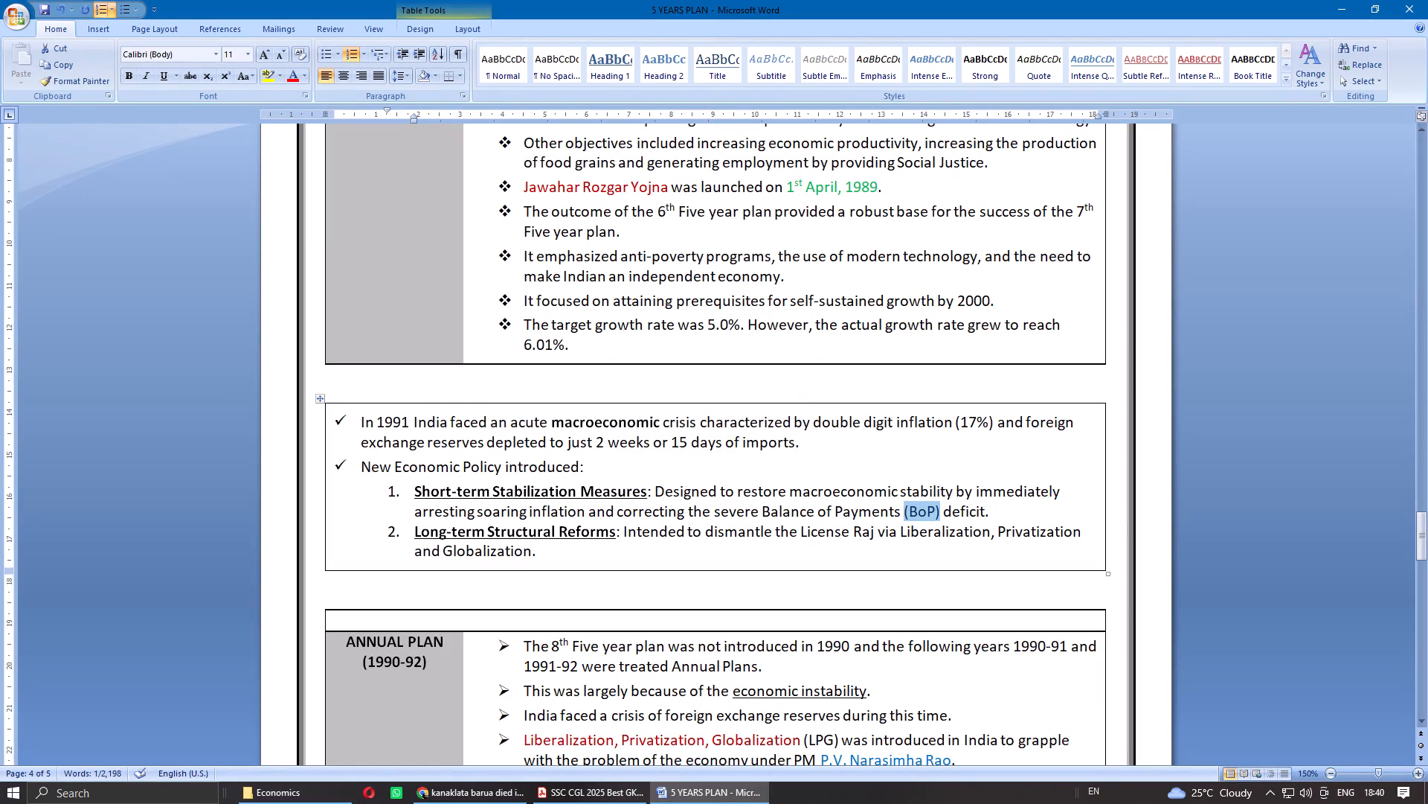
Format "2 weeks" and "15 days" in the first 1991 crisis bullet as bold green text.
drag(596, 445, 637, 441)
ctrl+click(670, 441)
ctrl+drag(672, 441, 707, 441)
click(309, 74)
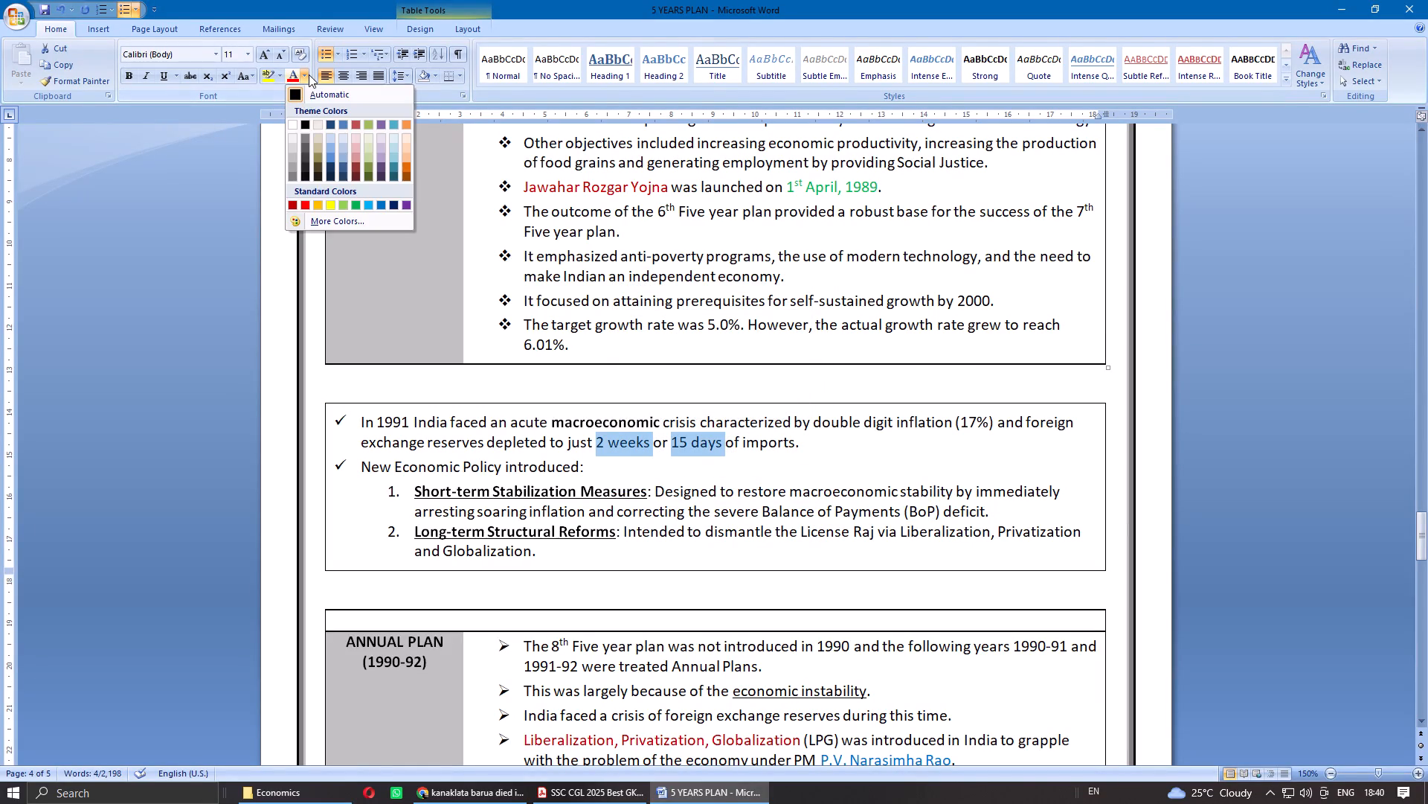
click(357, 208)
key(ctrl+b)
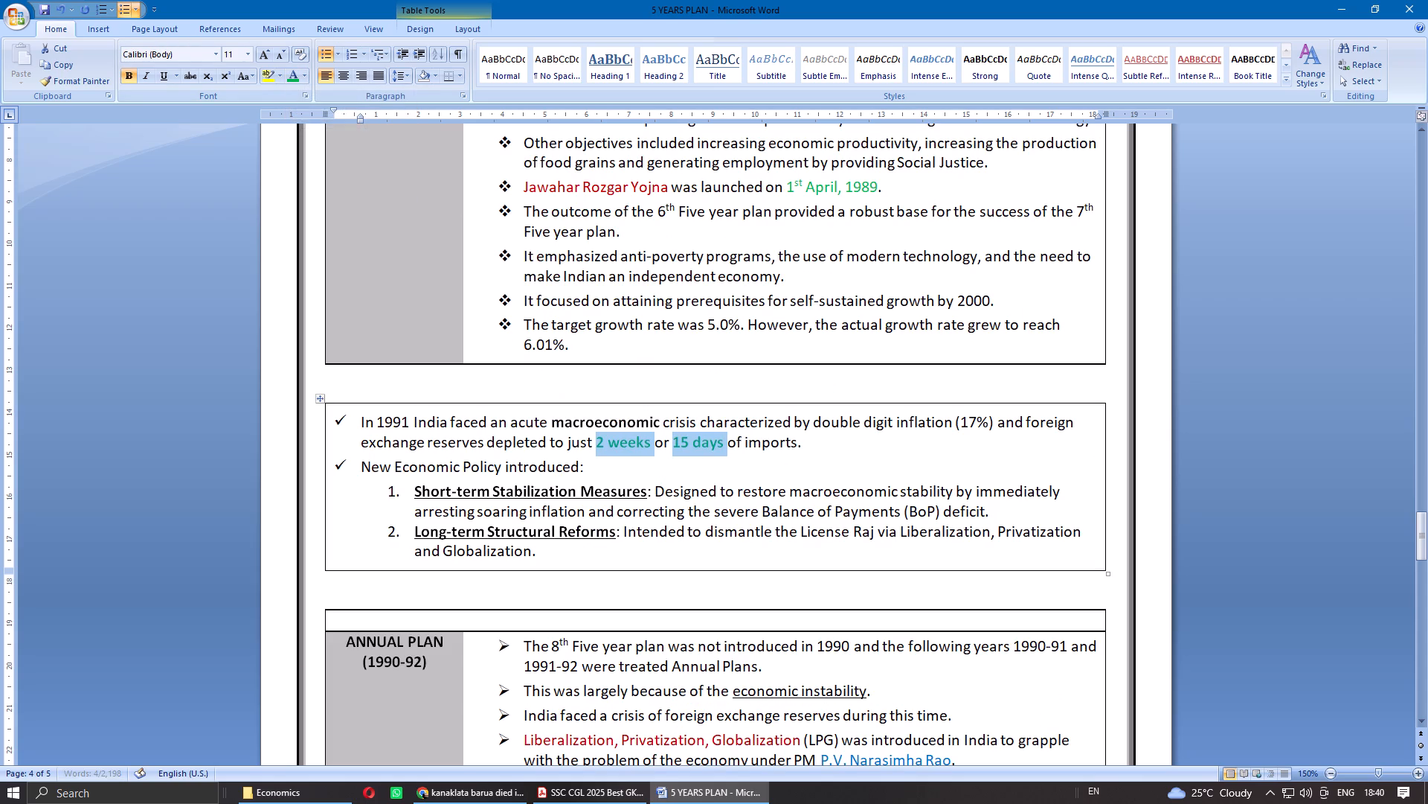
click(829, 453)
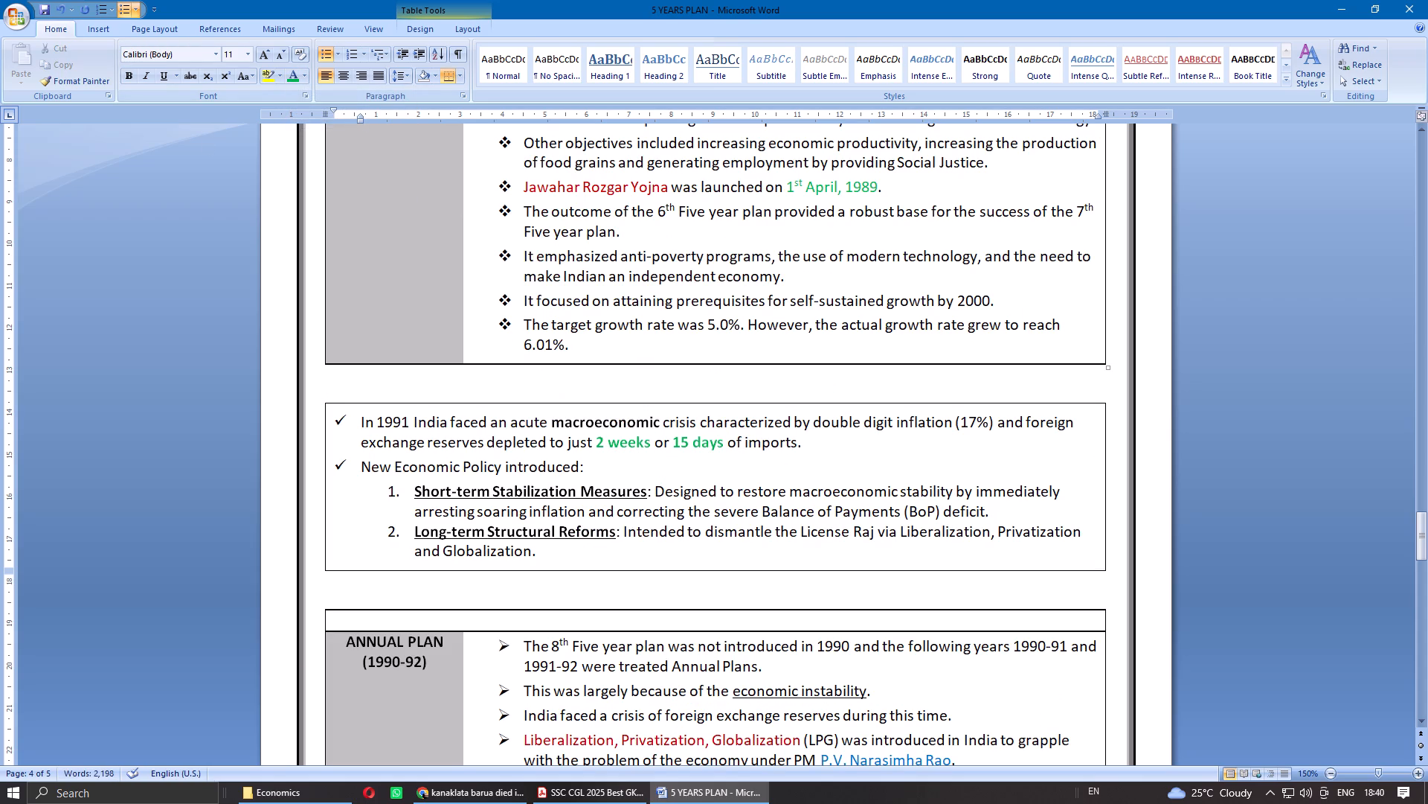
Save the 5 YEARS PLAN document.
click(48, 10)
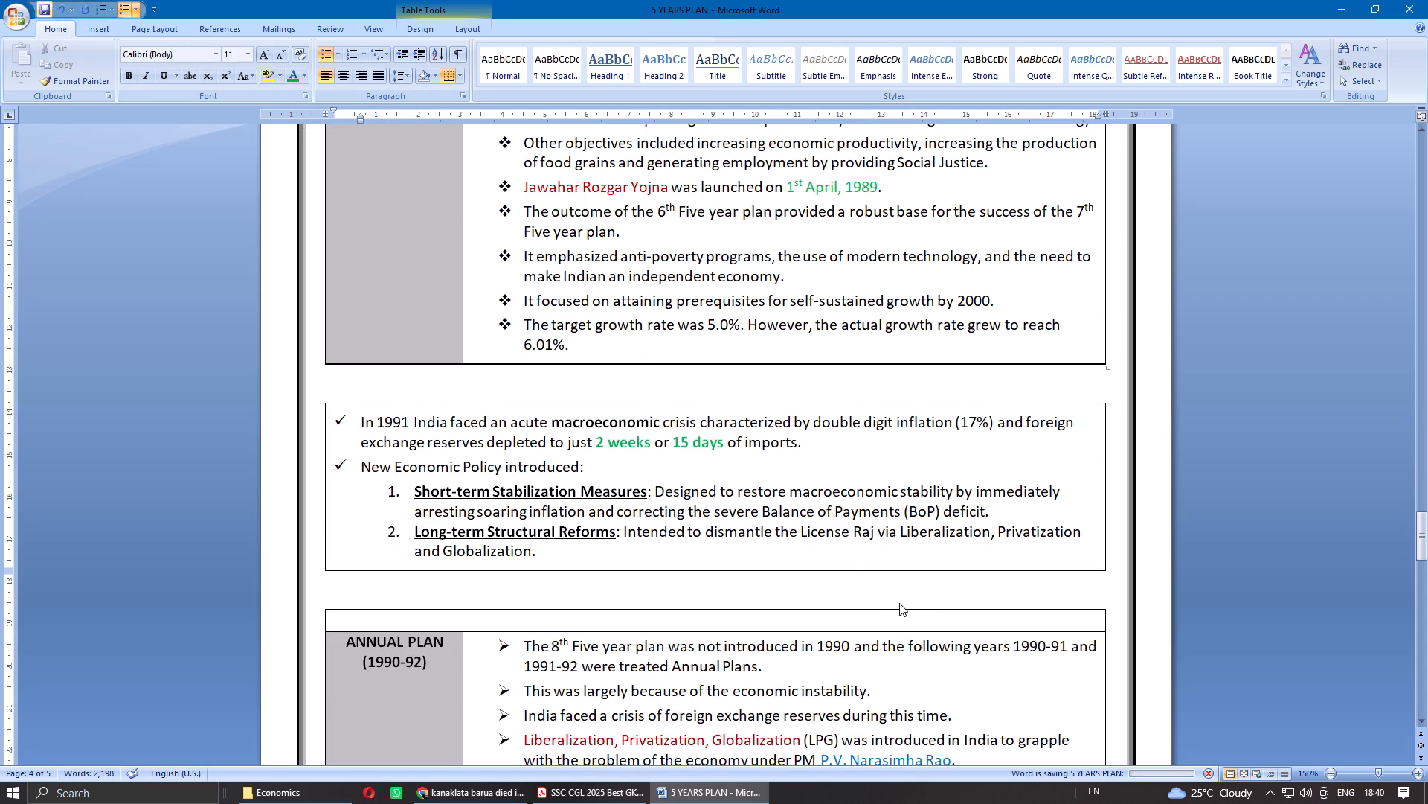
Set the blank paragraph between the 2nd and 3rd plan tables to 6 pt spacing after, matching the gap below the 1st plan table.
scroll(959, 578, down, 2)
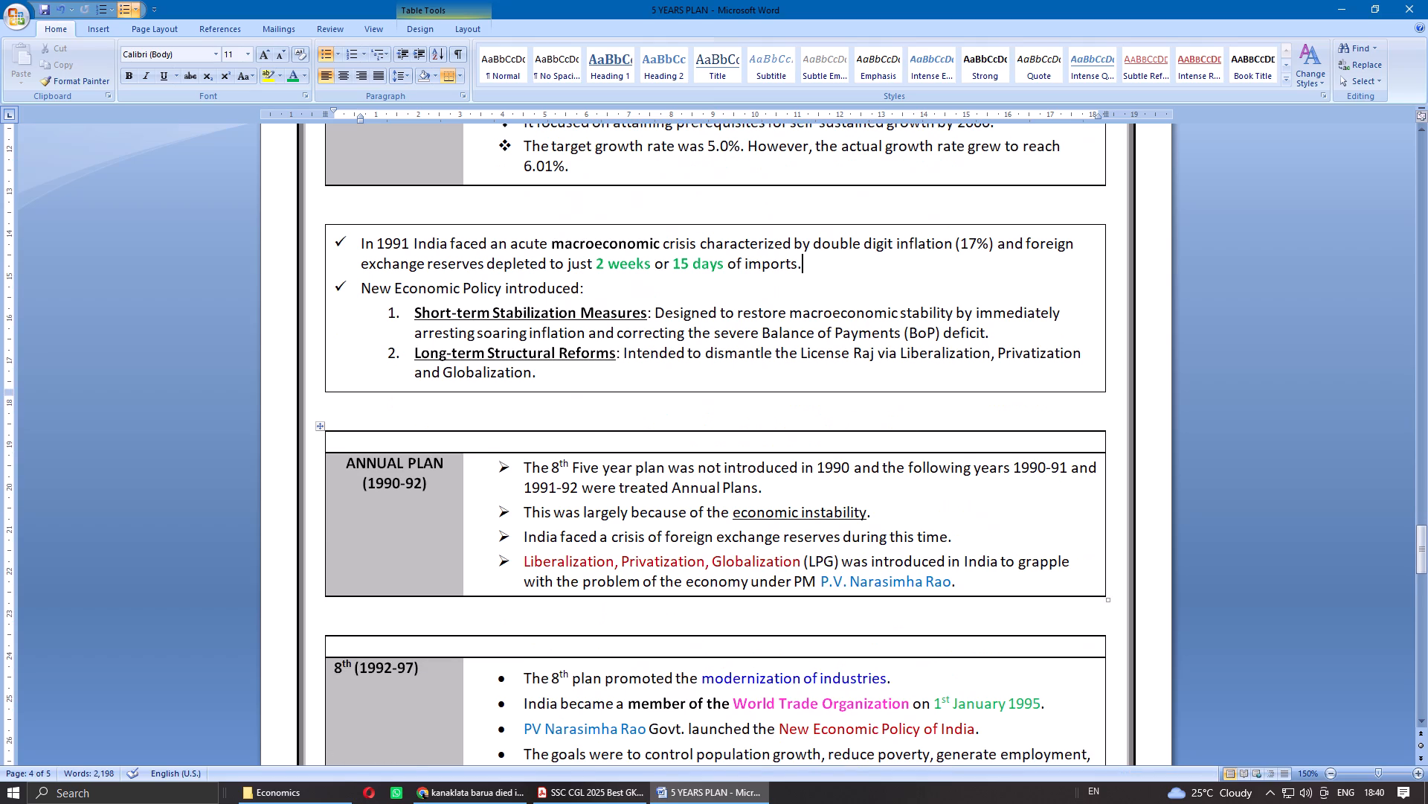
scroll(605, 421, up, 9)
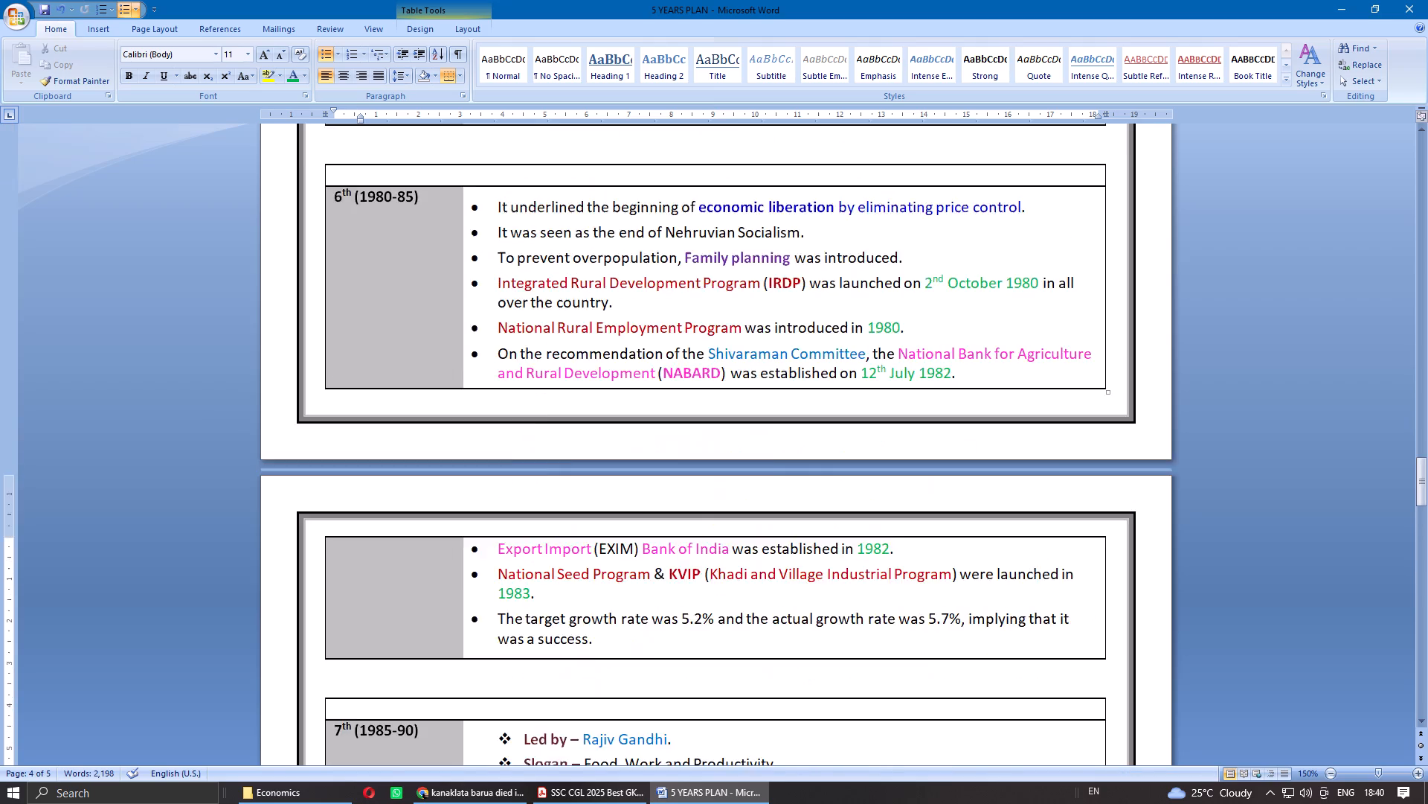
scroll(605, 421, up, 20)
scroll(605, 421, up, 12)
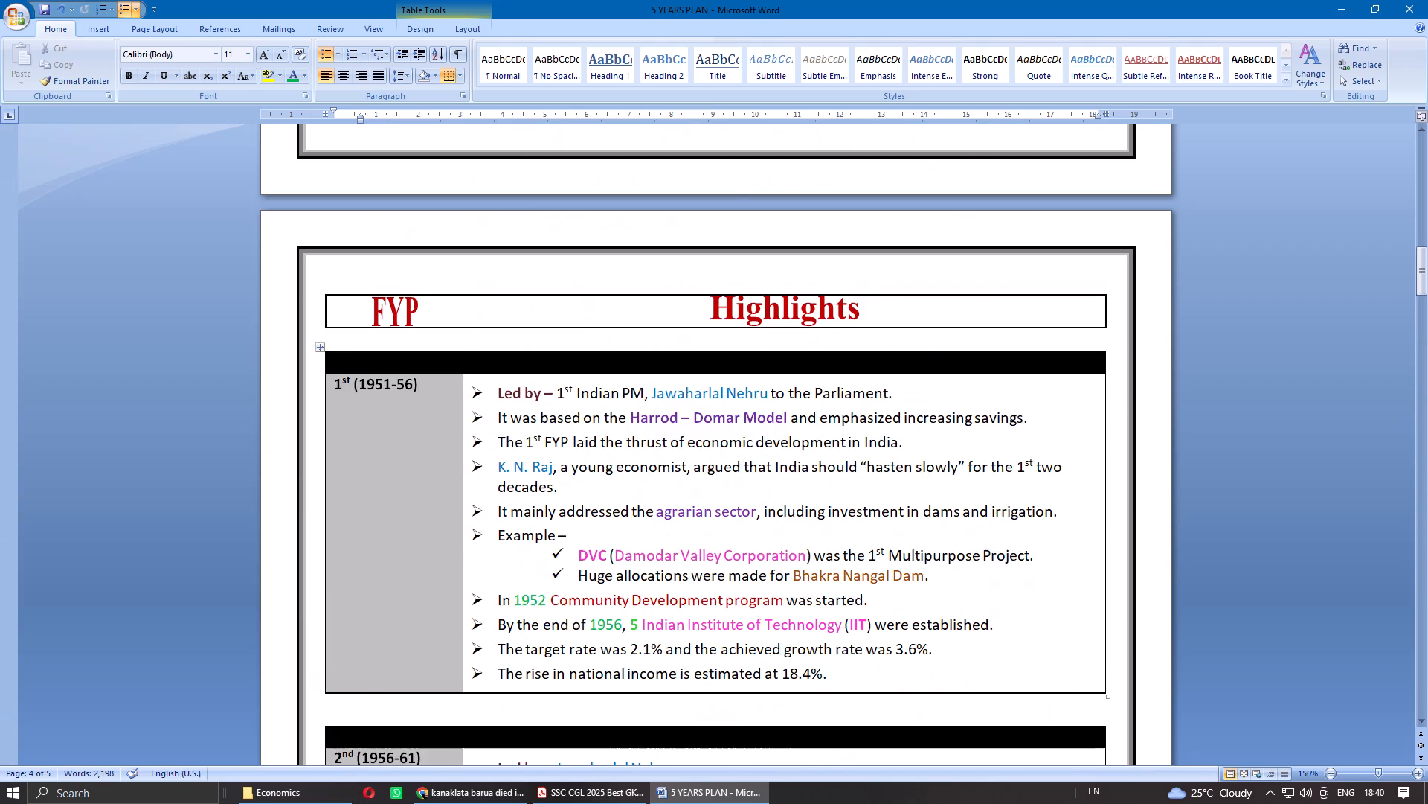
scroll(586, 445, down, 3)
click(541, 441)
click(173, 28)
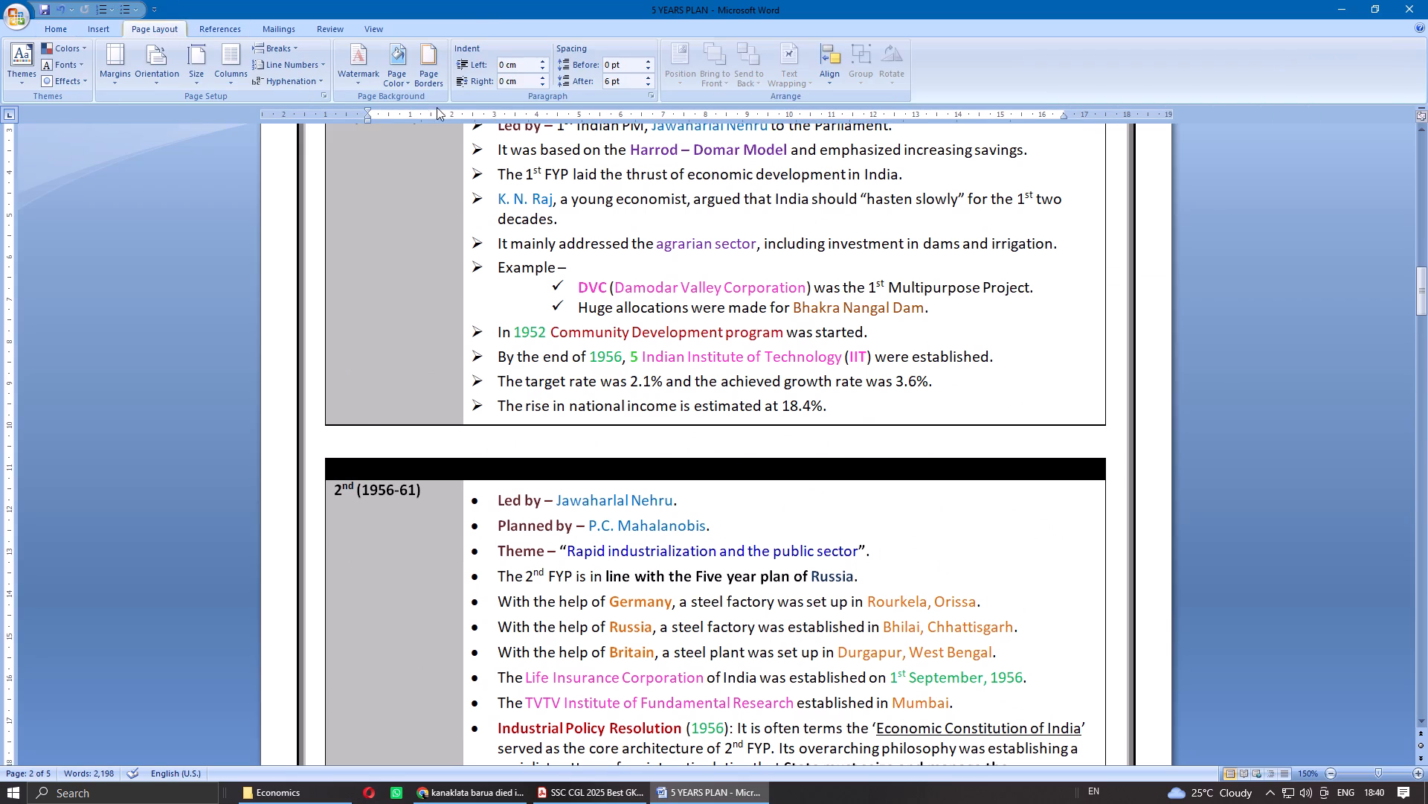
scroll(700, 264, down, 6)
click(598, 325)
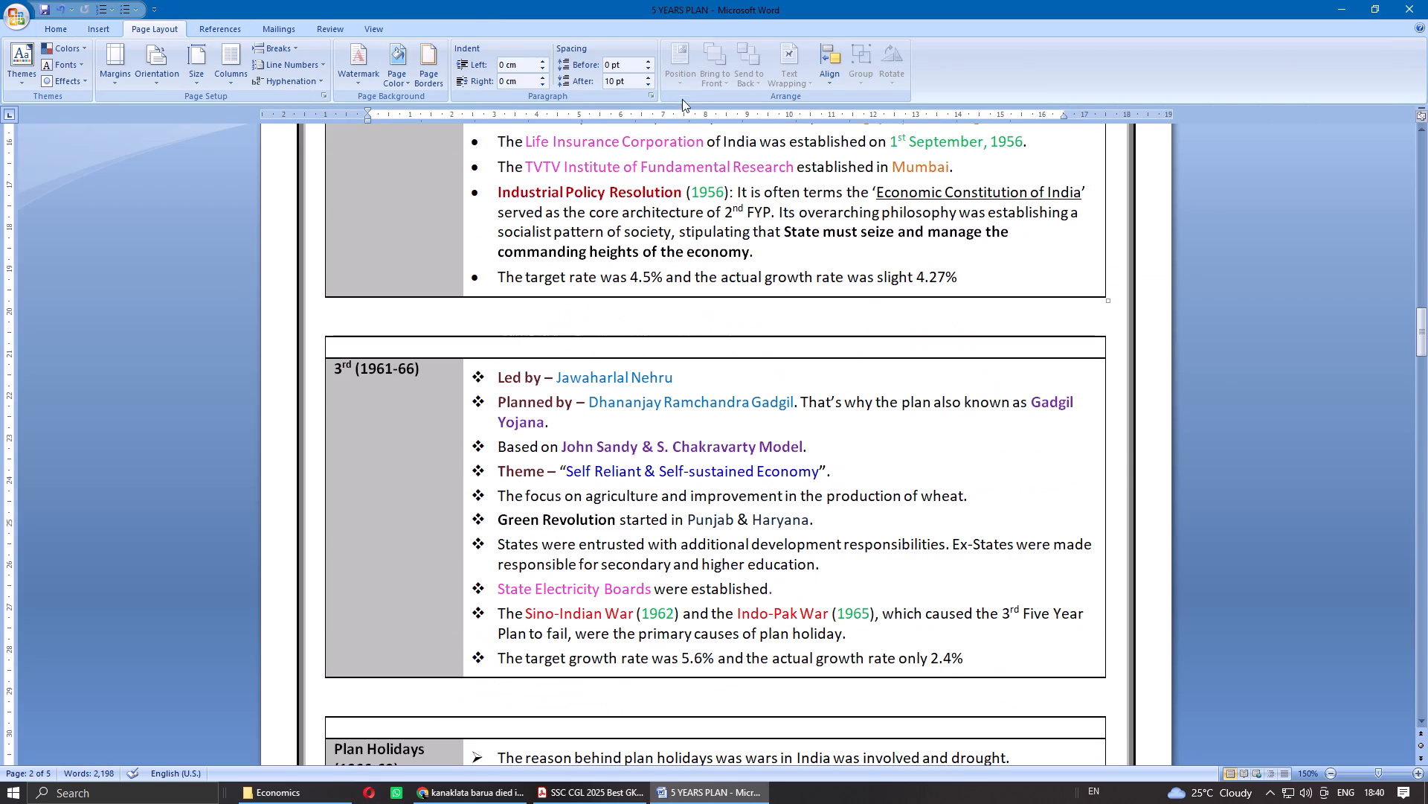
click(646, 84)
Set the blank paragraph between the 3rd plan and Plan Holidays tables to 6 pt spacing after.
scroll(742, 286, down, 4)
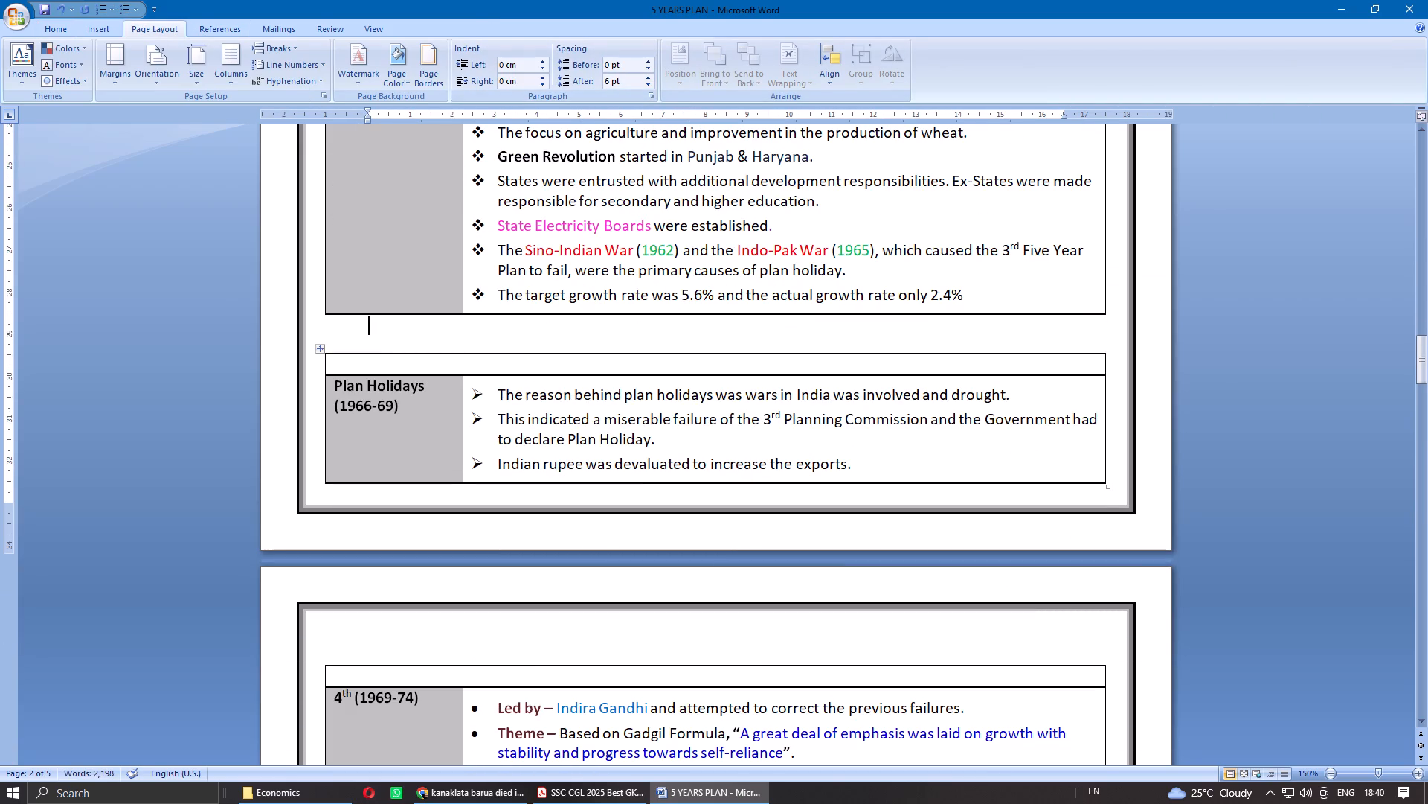
click(559, 340)
double_click(646, 89)
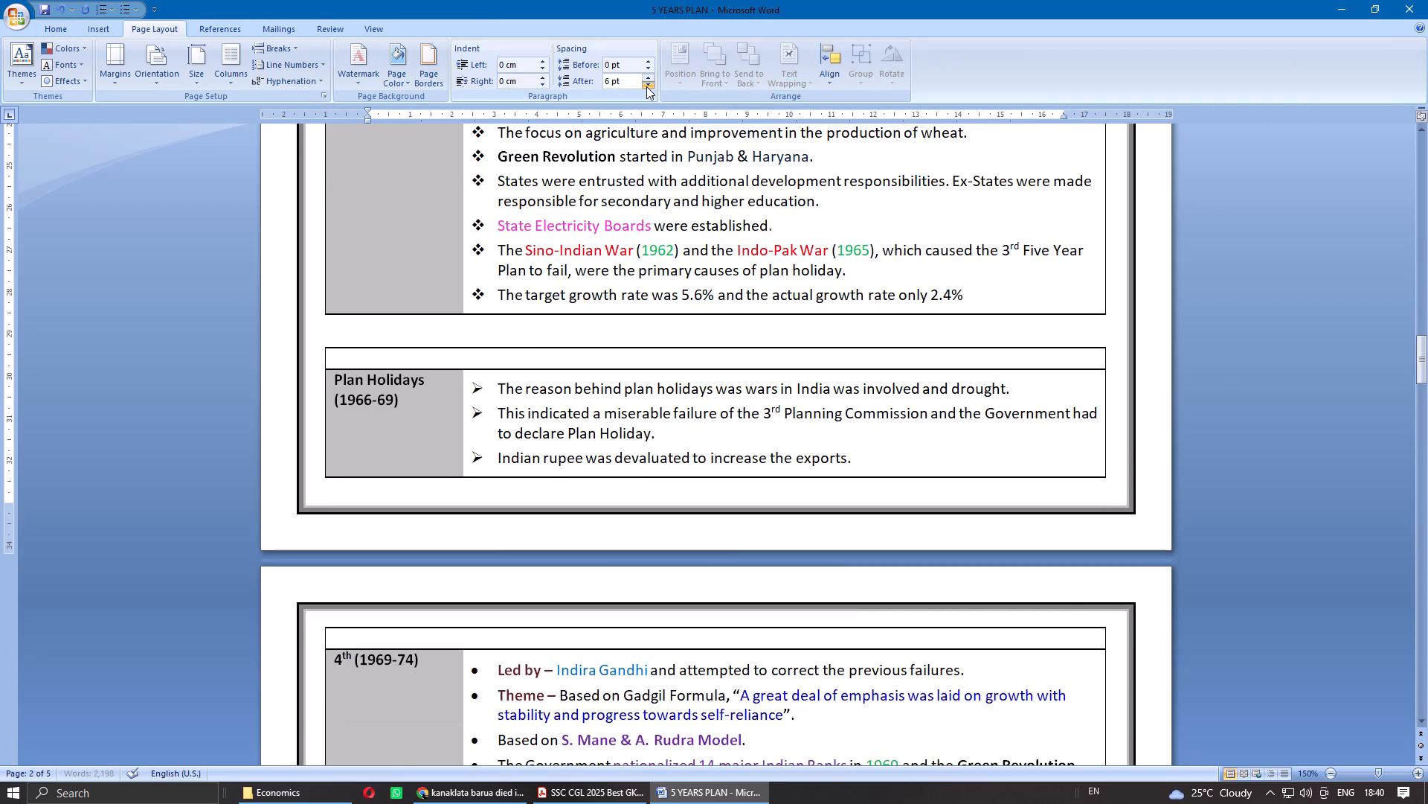
Set the blank paragraphs separating the 4th, 5th, Rolling Plan, 6th and 7th plan tables to 6 pt spacing after.
scroll(712, 358, down, 3)
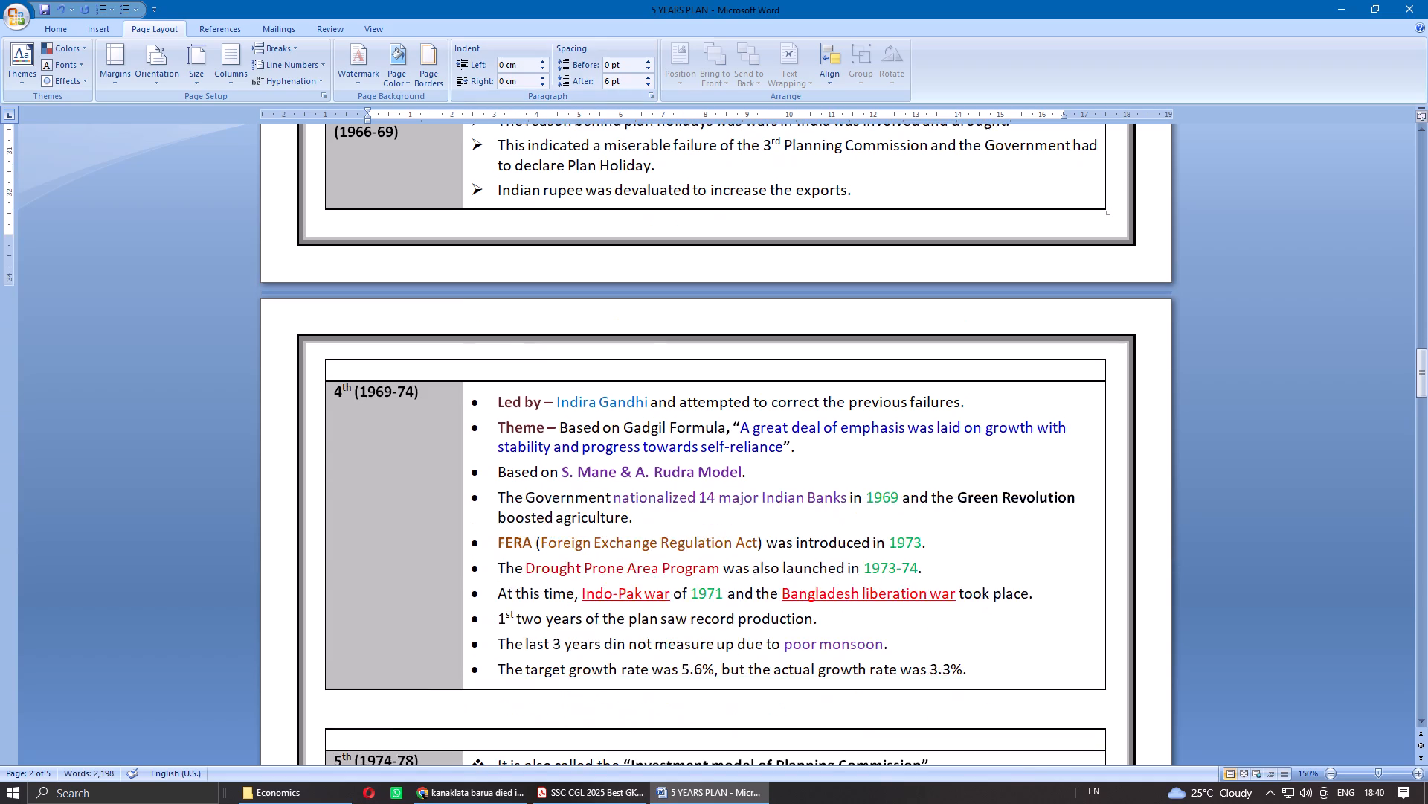
scroll(712, 358, down, 3)
click(595, 438)
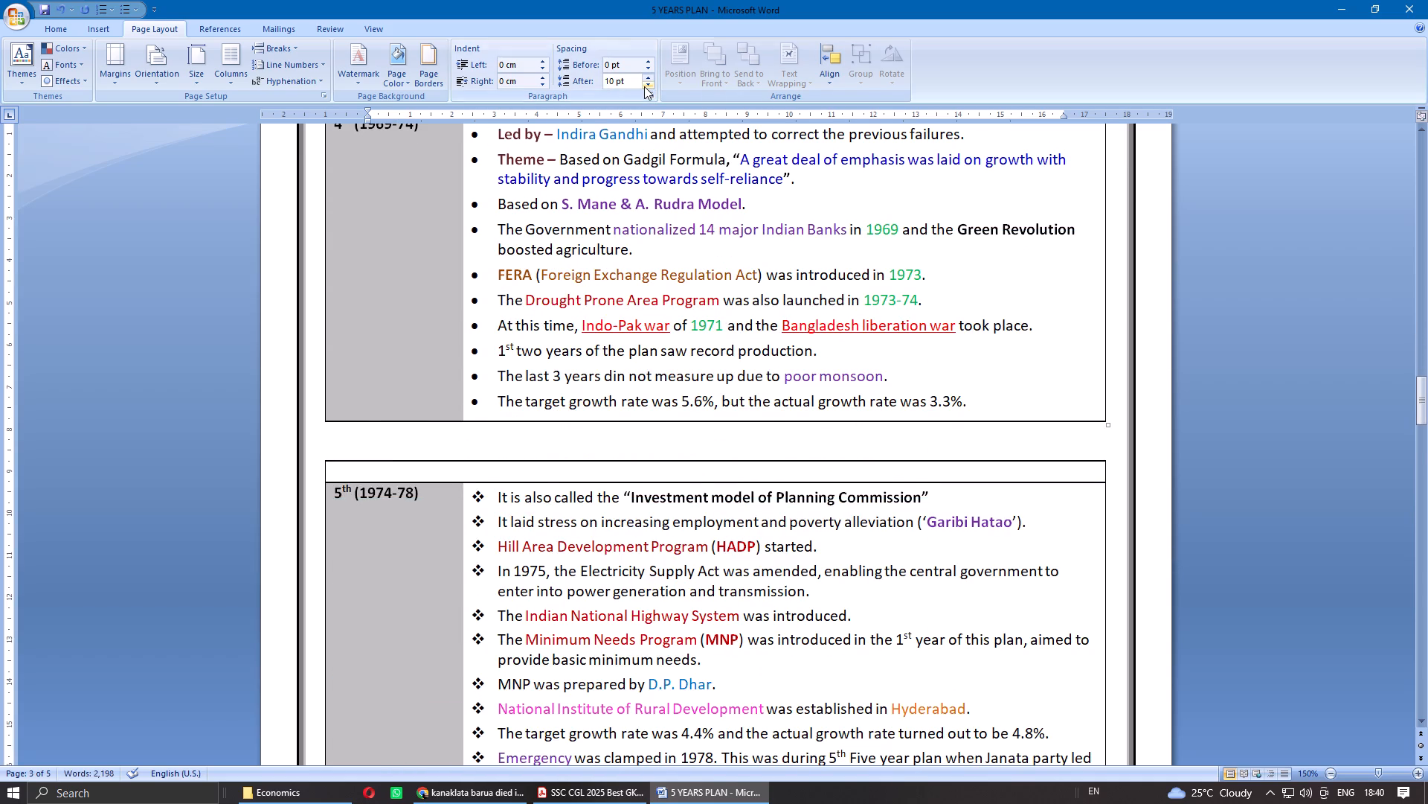
click(644, 86)
scroll(742, 248, down, 4)
click(594, 486)
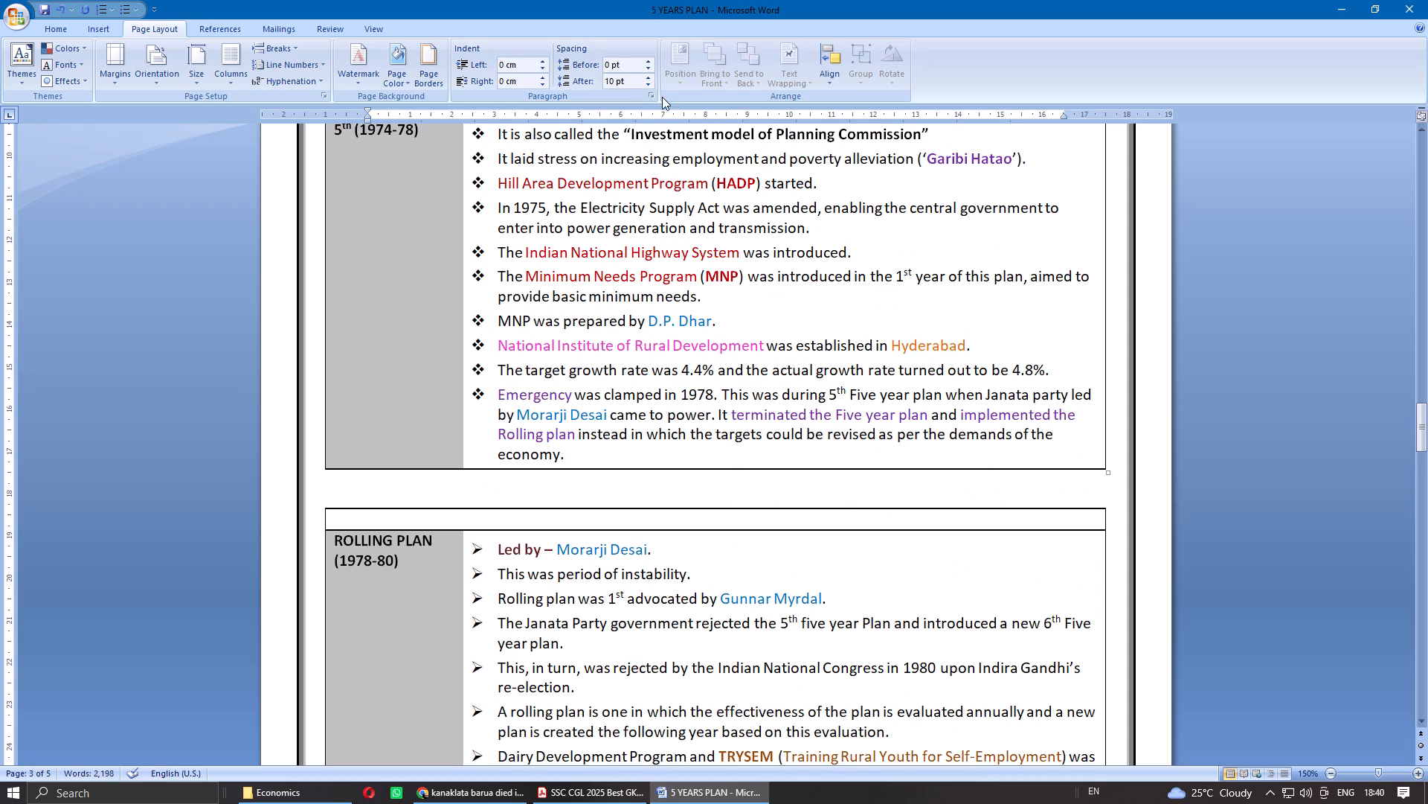
click(648, 86)
scroll(698, 190, down, 4)
click(560, 451)
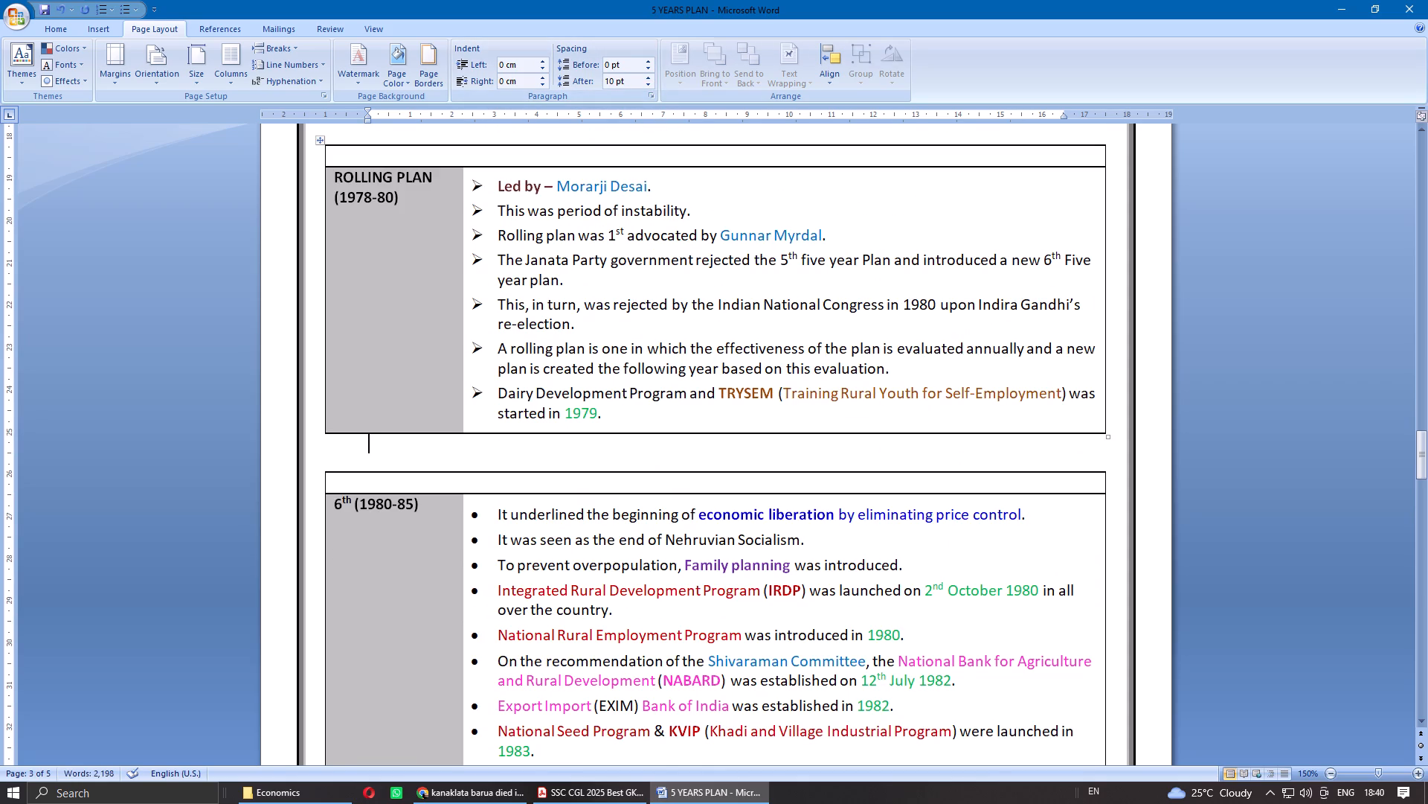
click(646, 86)
scroll(740, 243, down, 5)
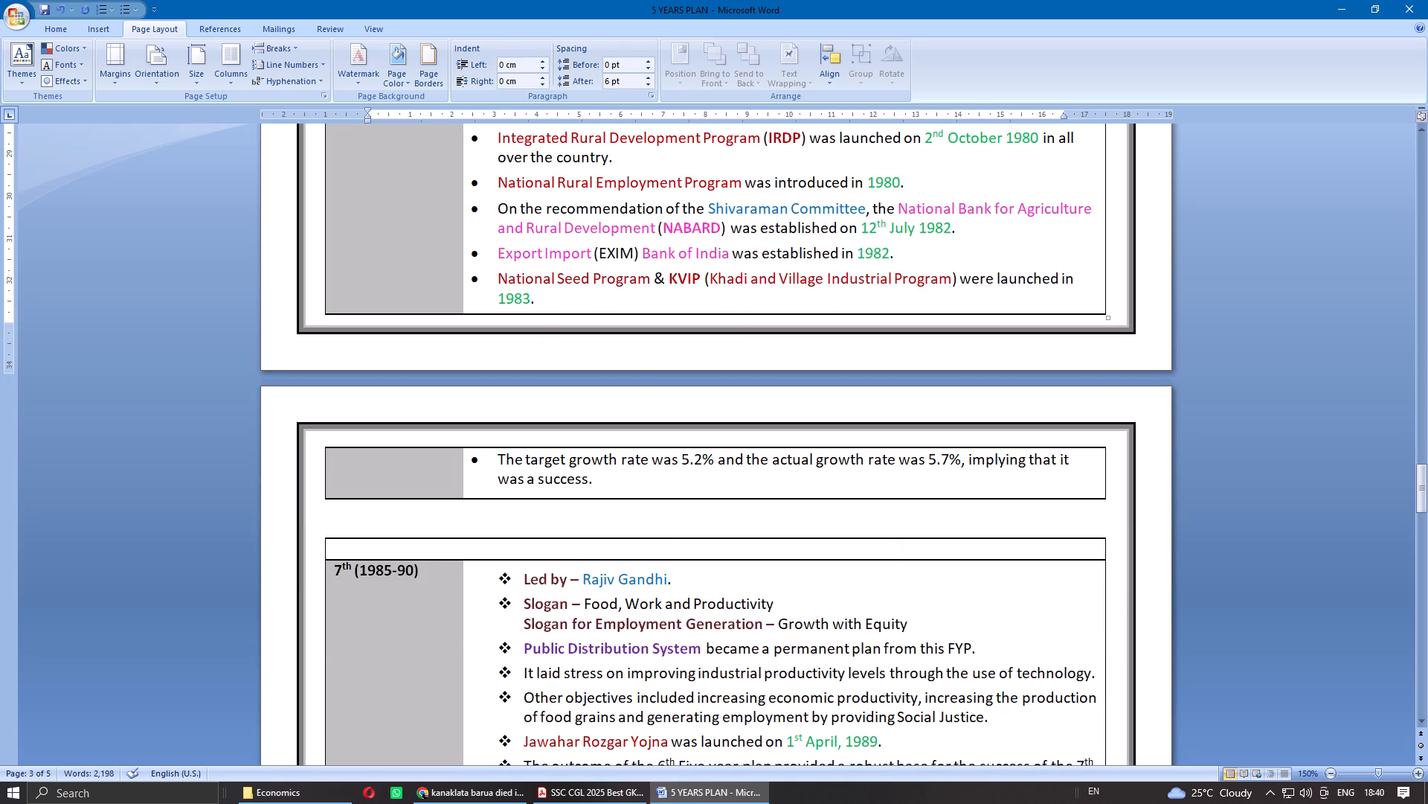
click(527, 521)
click(645, 86)
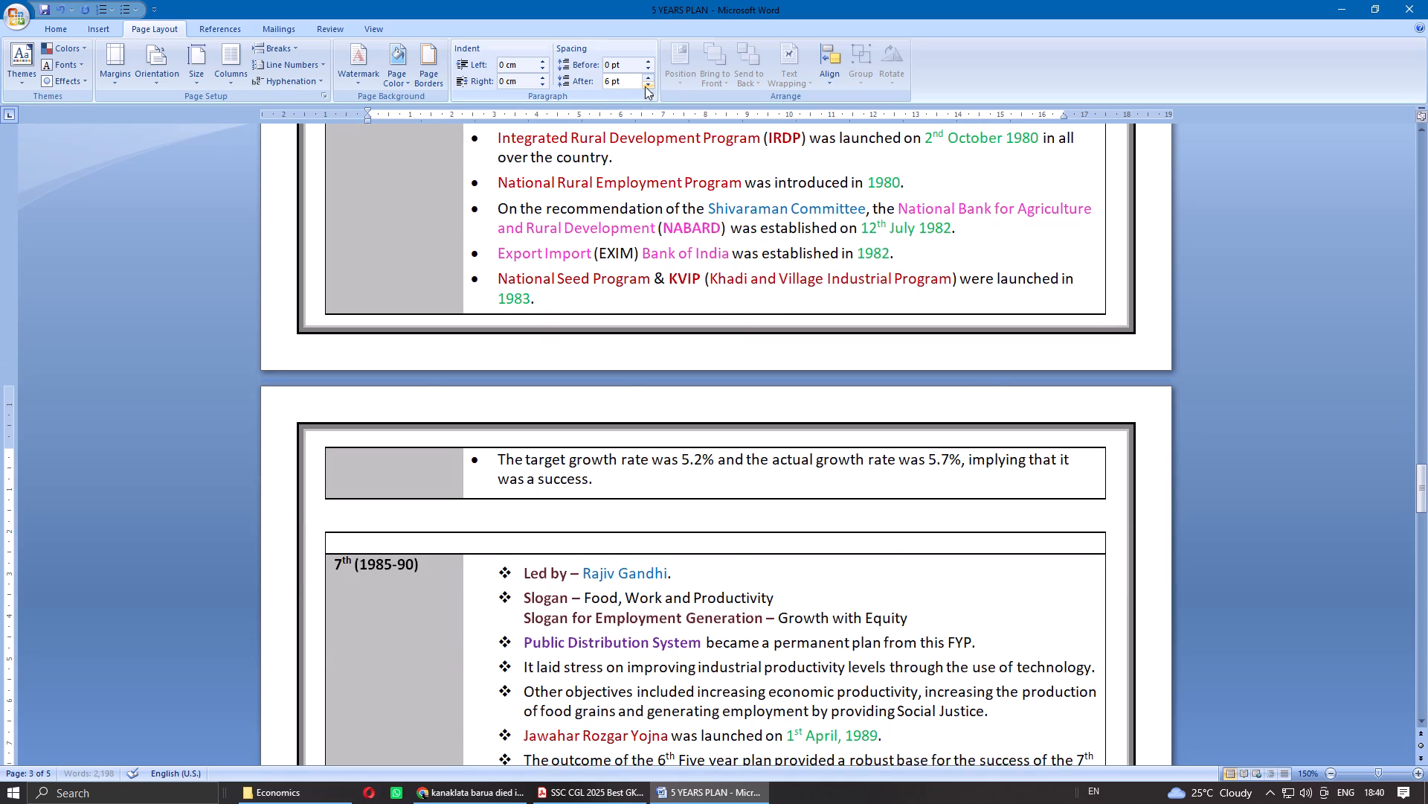
Set the blank paragraphs directly above and below the 1991 crisis box to 0 pt spacing after.
scroll(696, 349, down, 6)
click(573, 394)
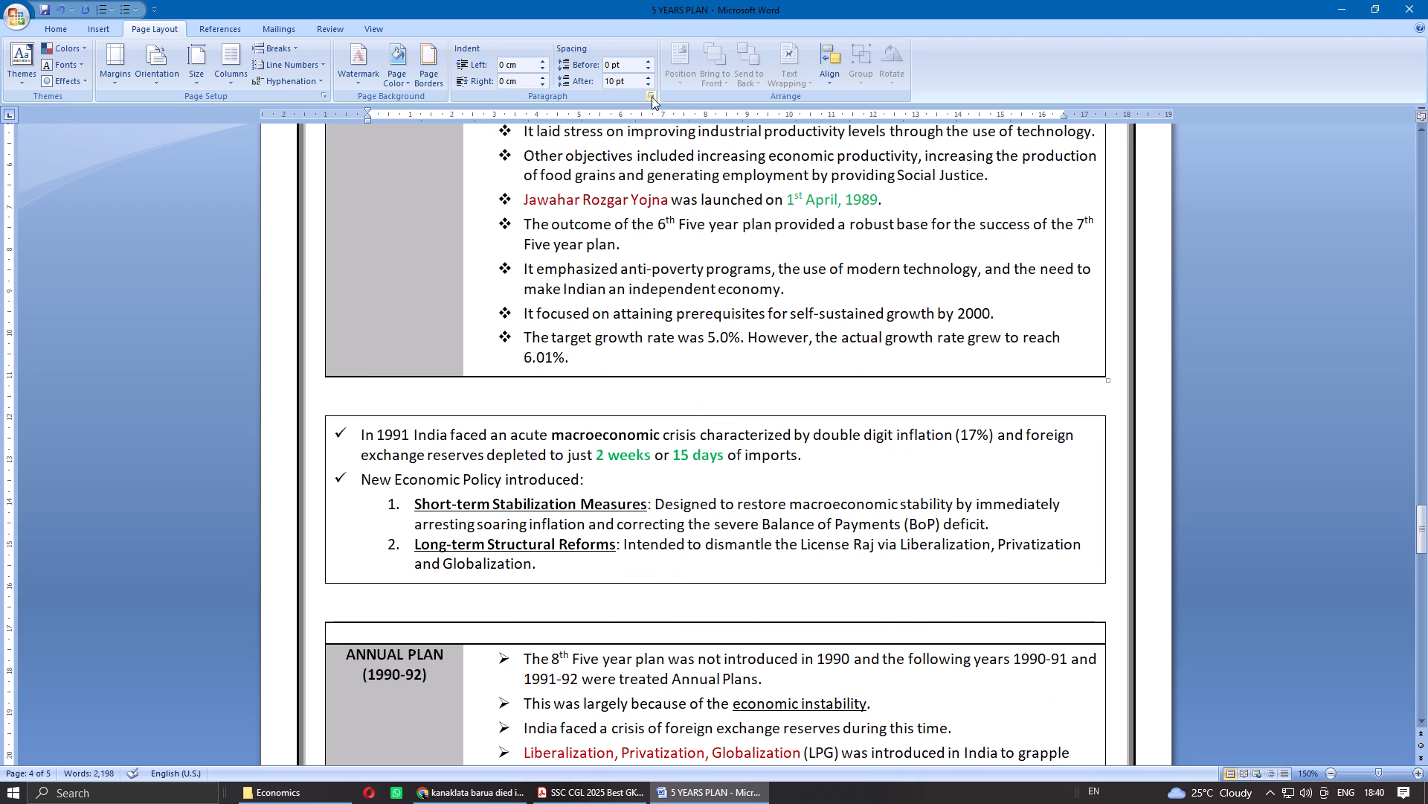
click(650, 89)
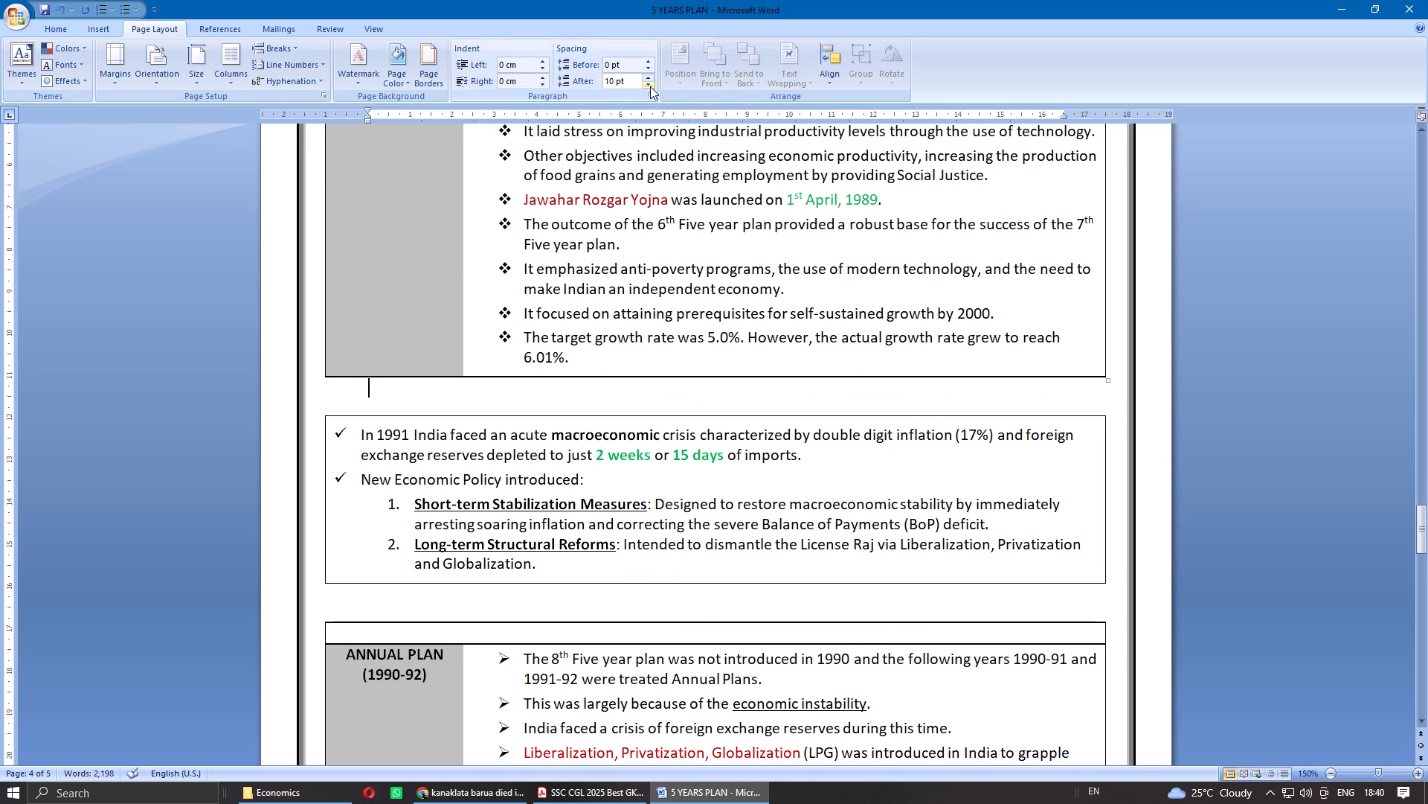
click(650, 86)
click(650, 86)
click(549, 591)
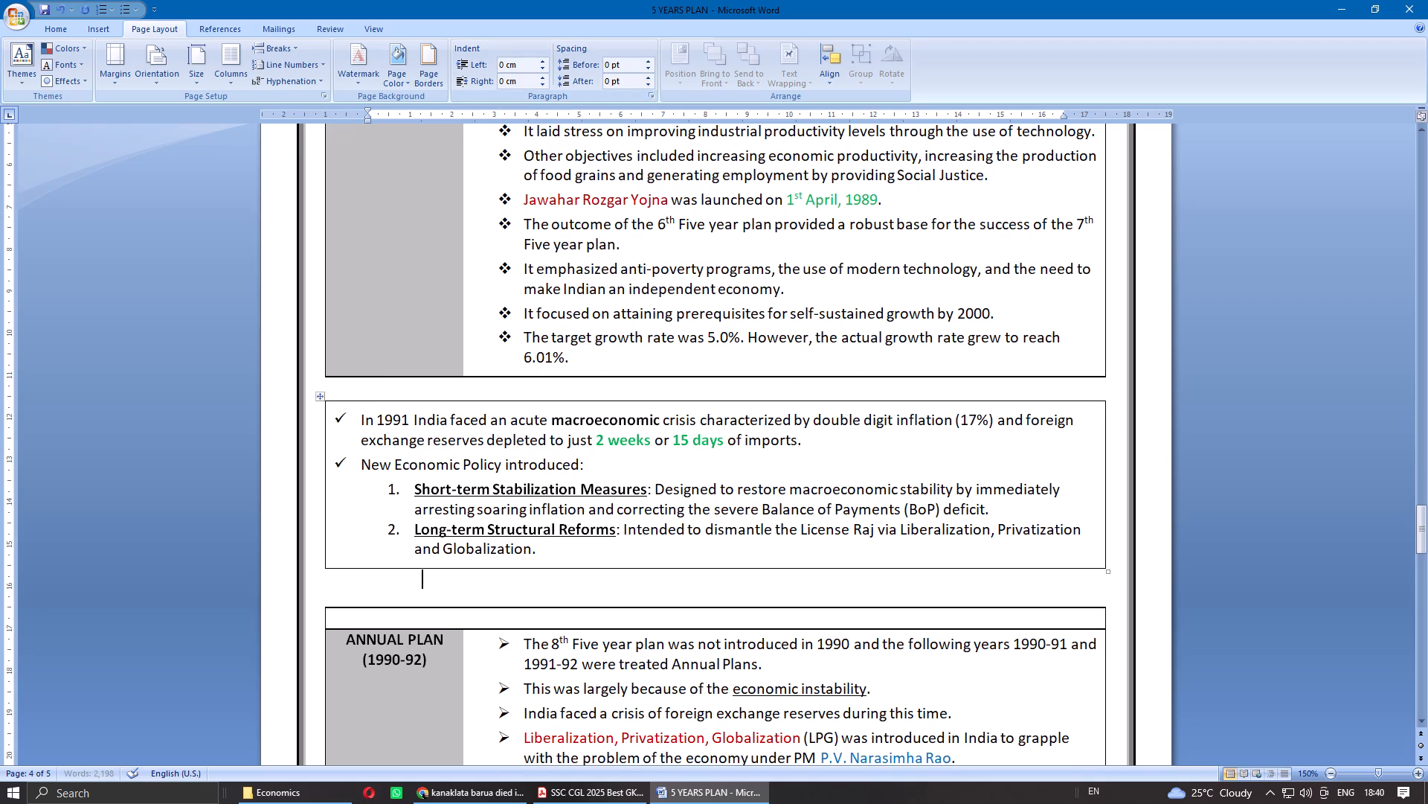
double_click(647, 87)
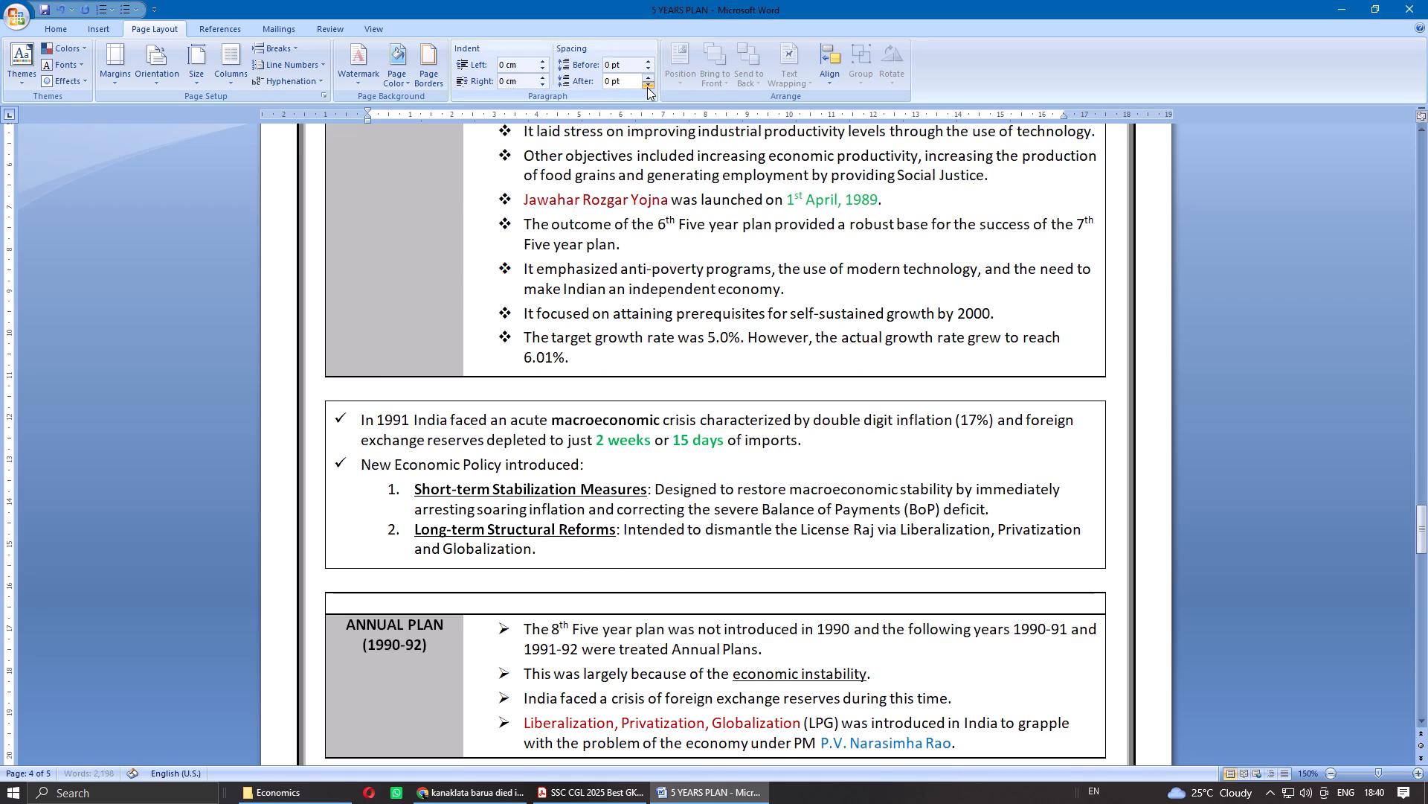
Set the blank paragraphs separating the Annual Plan, 8th and 9th plan tables to 6 pt spacing after.
scroll(808, 443, down, 4)
click(659, 428)
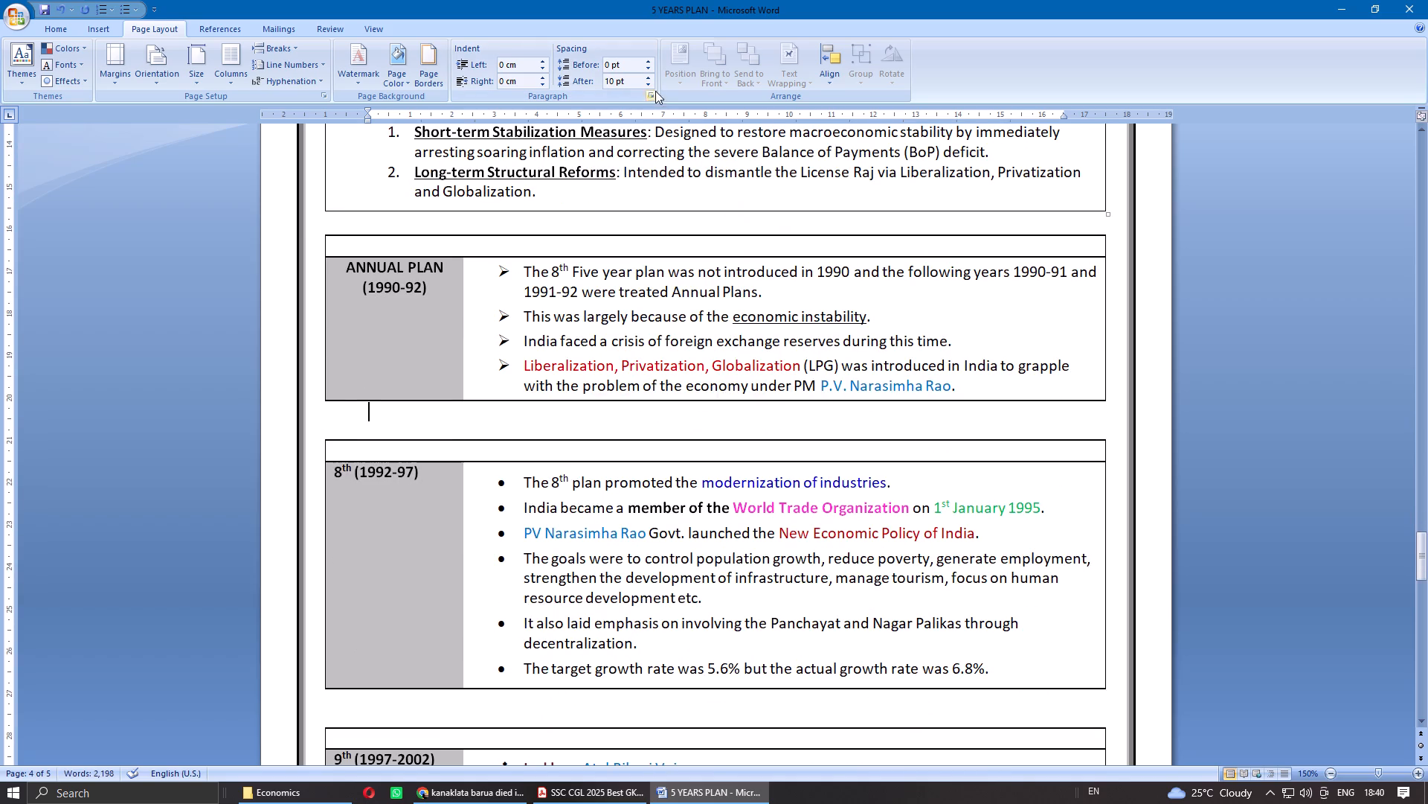
click(651, 86)
click(580, 697)
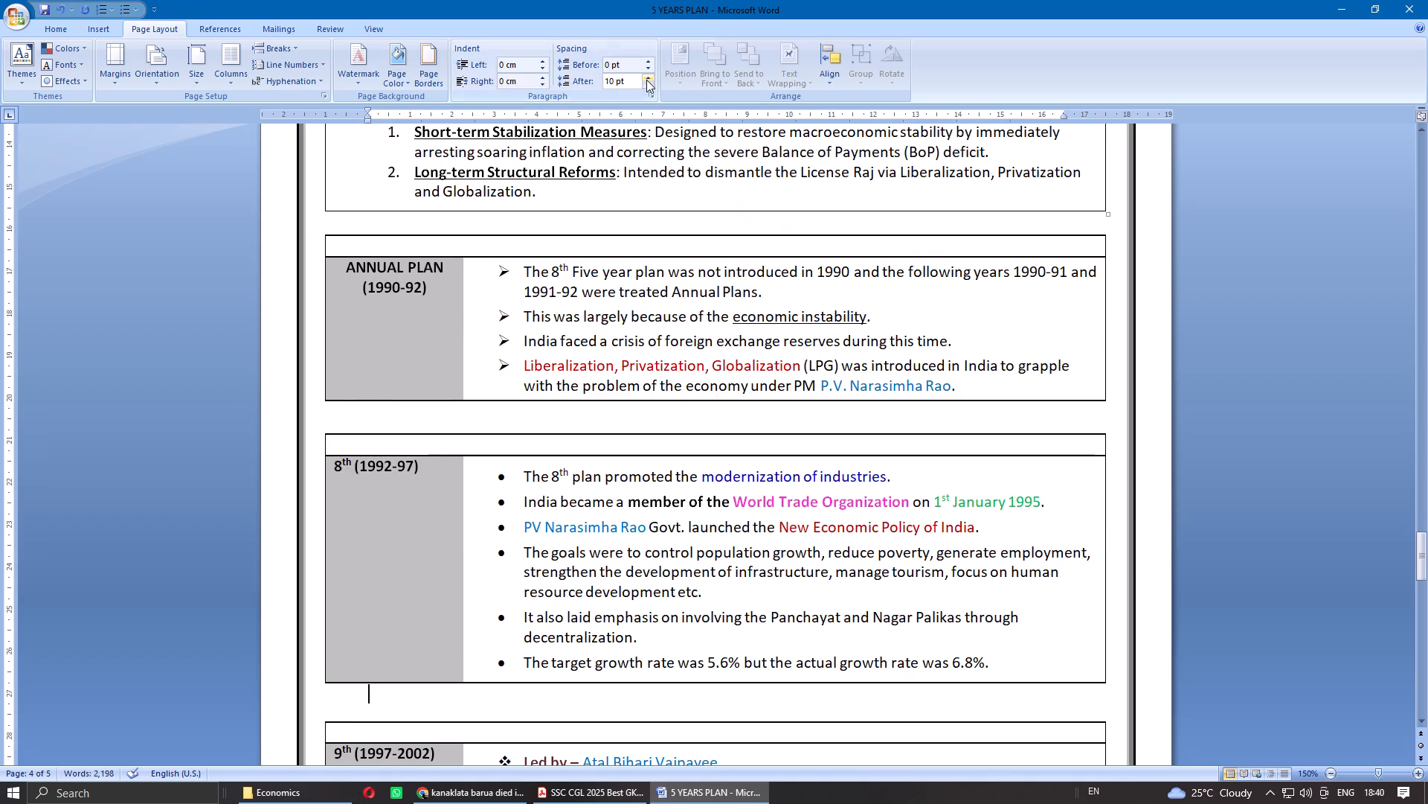
click(646, 83)
Remove the extra blank line between the 9th and 10th plan tables and set the remaining one to 6 pt spacing after.
scroll(784, 340, down, 7)
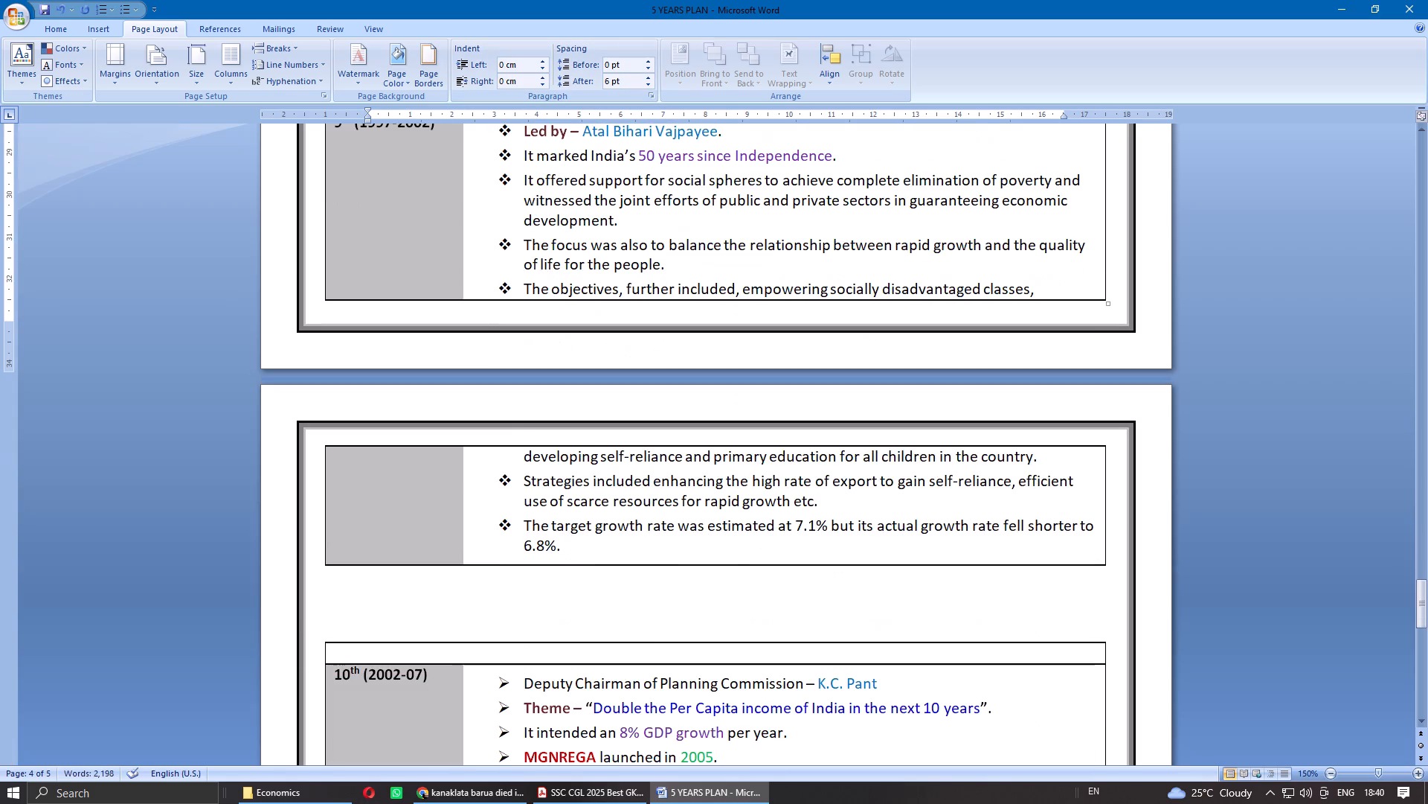
click(572, 622)
click(570, 626)
key(BackSpace)
key(BackSpace)
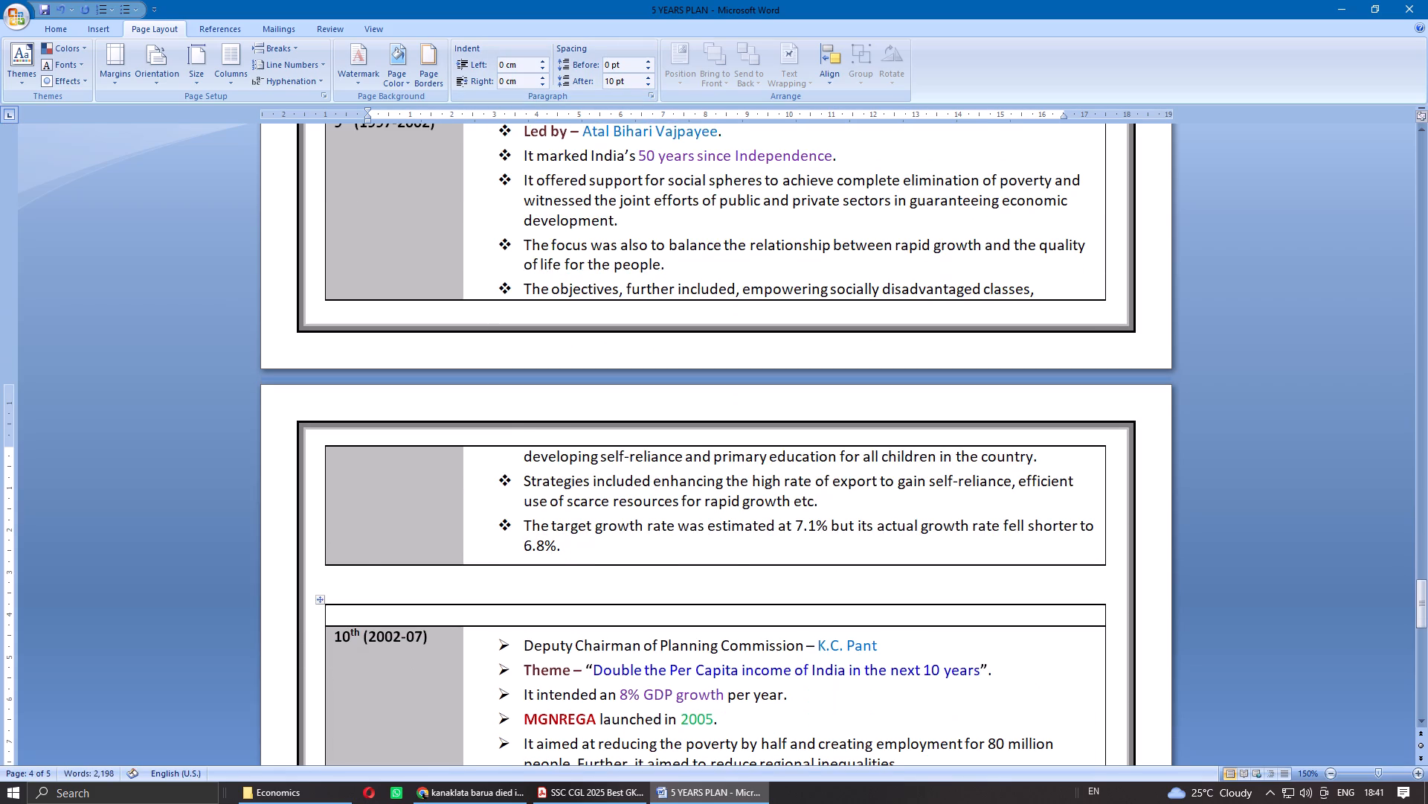
click(649, 84)
Set the blank paragraphs separating the 10th, 11th and 12th plan tables to 6 pt spacing after.
scroll(740, 392, down, 6)
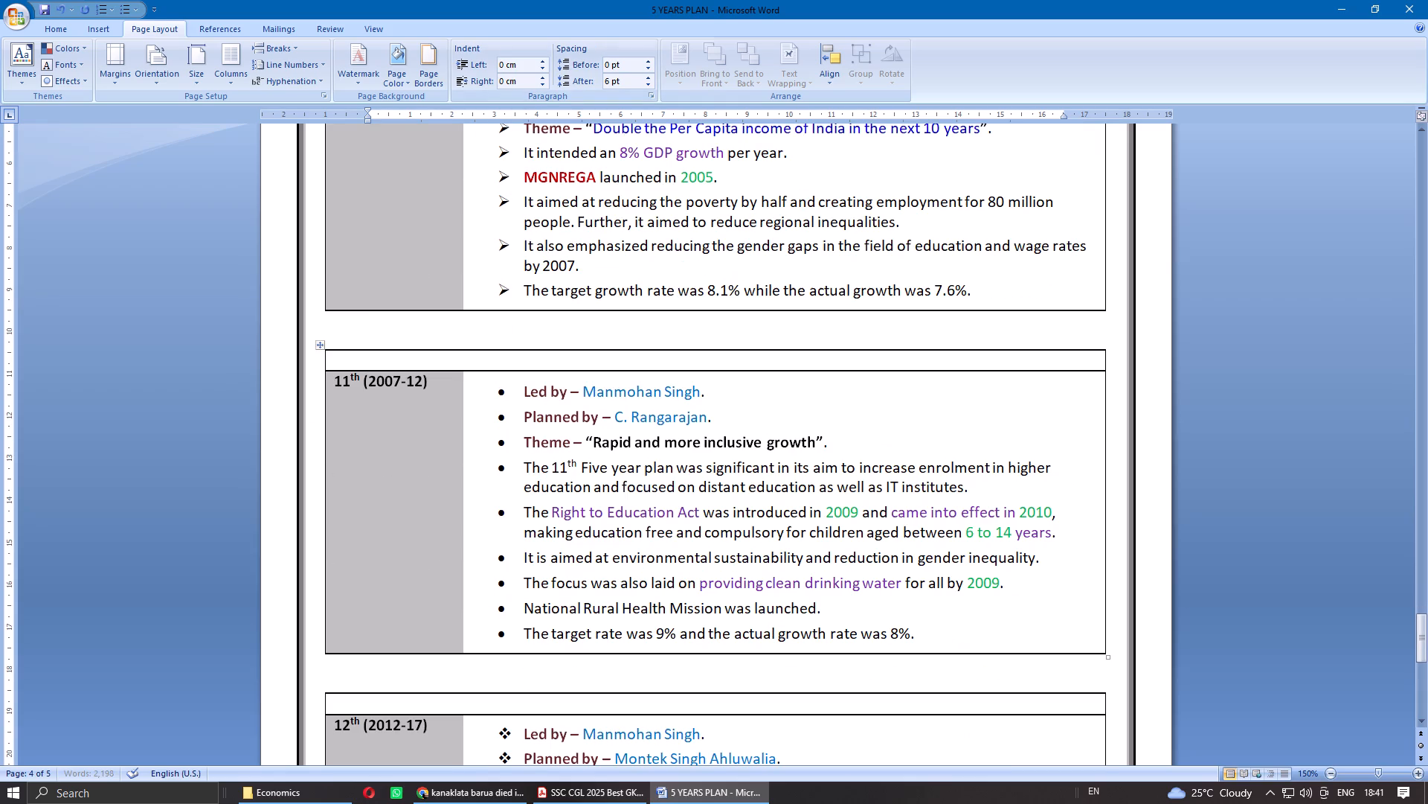
click(585, 327)
click(651, 80)
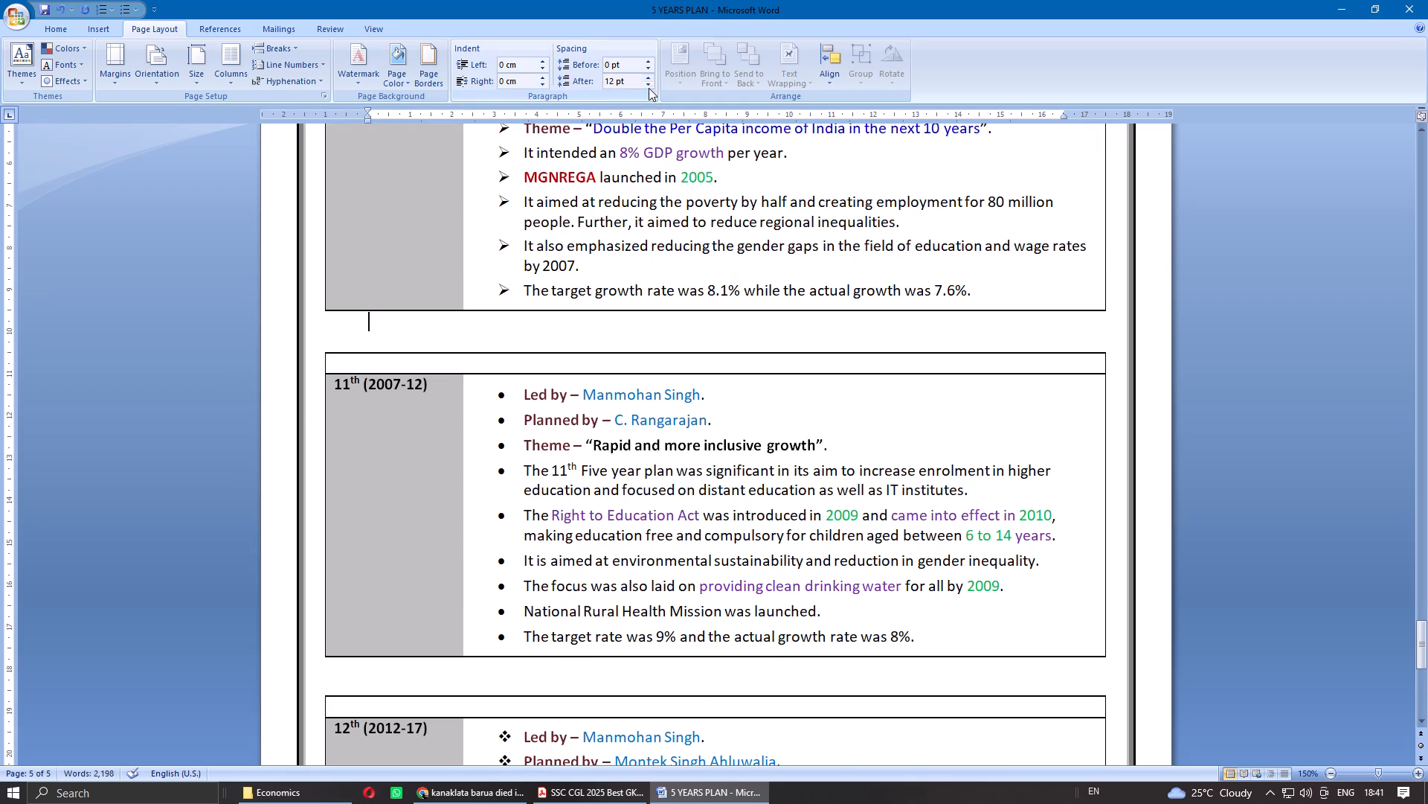
double_click(649, 88)
click(648, 78)
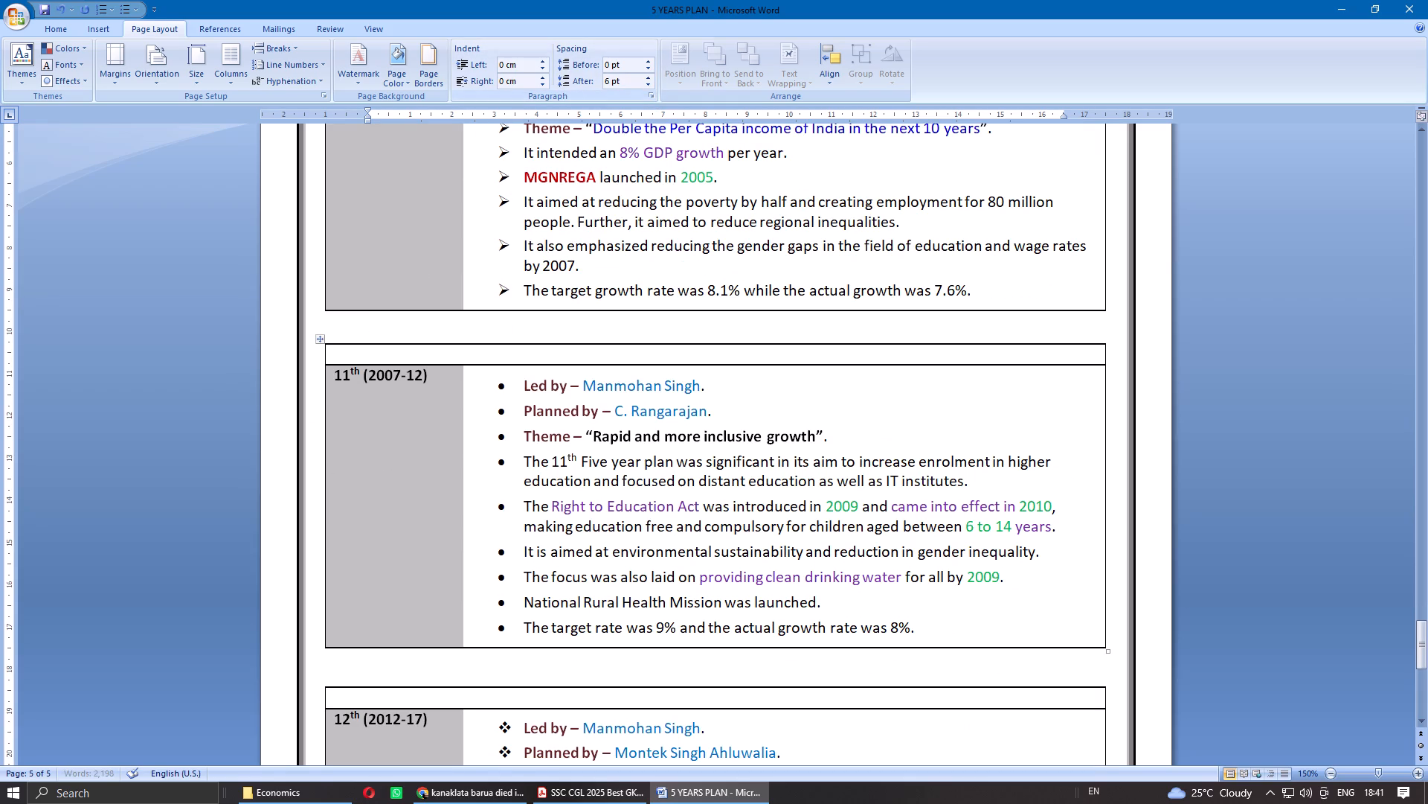
click(562, 661)
click(652, 86)
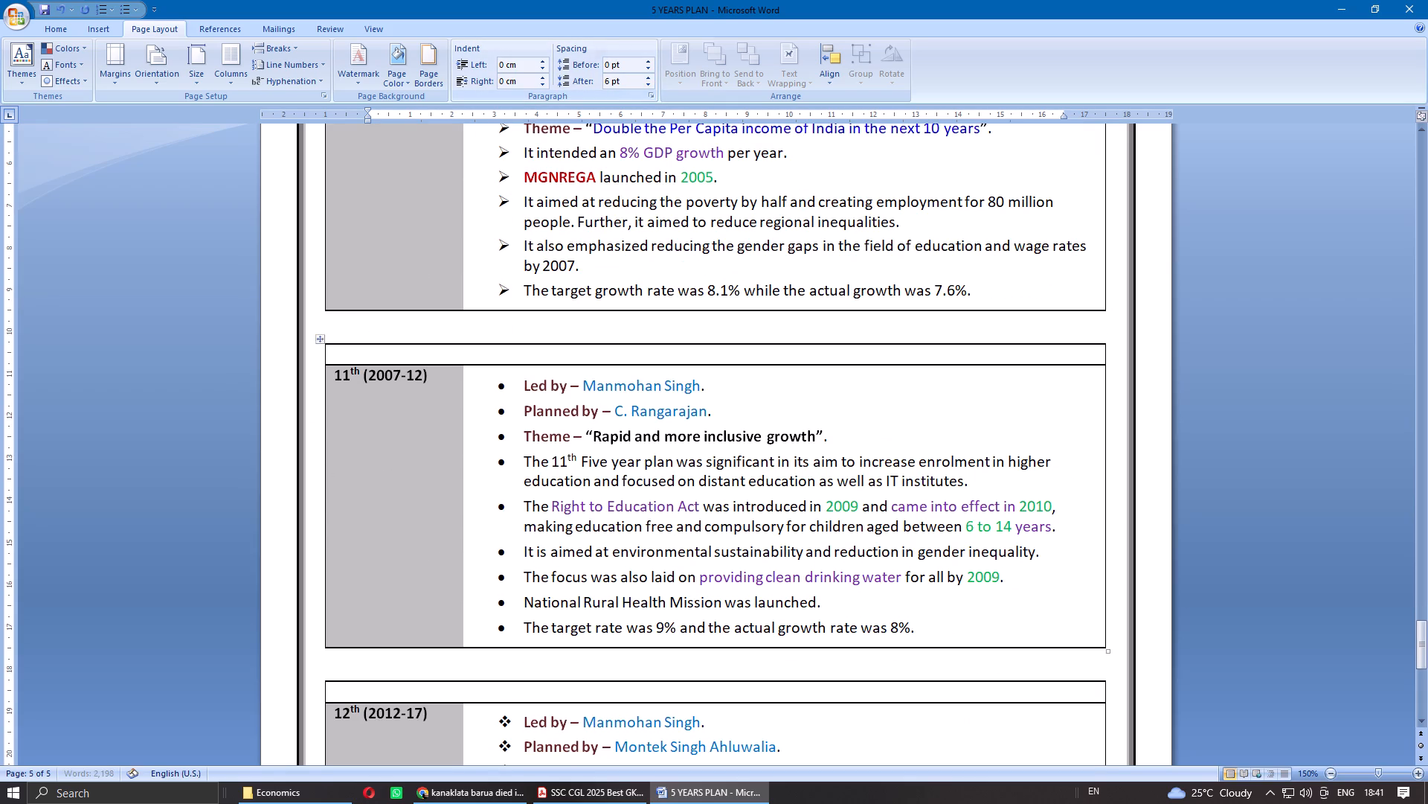
Save and close the 5 YEARS PLAN document.
scroll(770, 418, down, 14)
scroll(770, 418, up, 3)
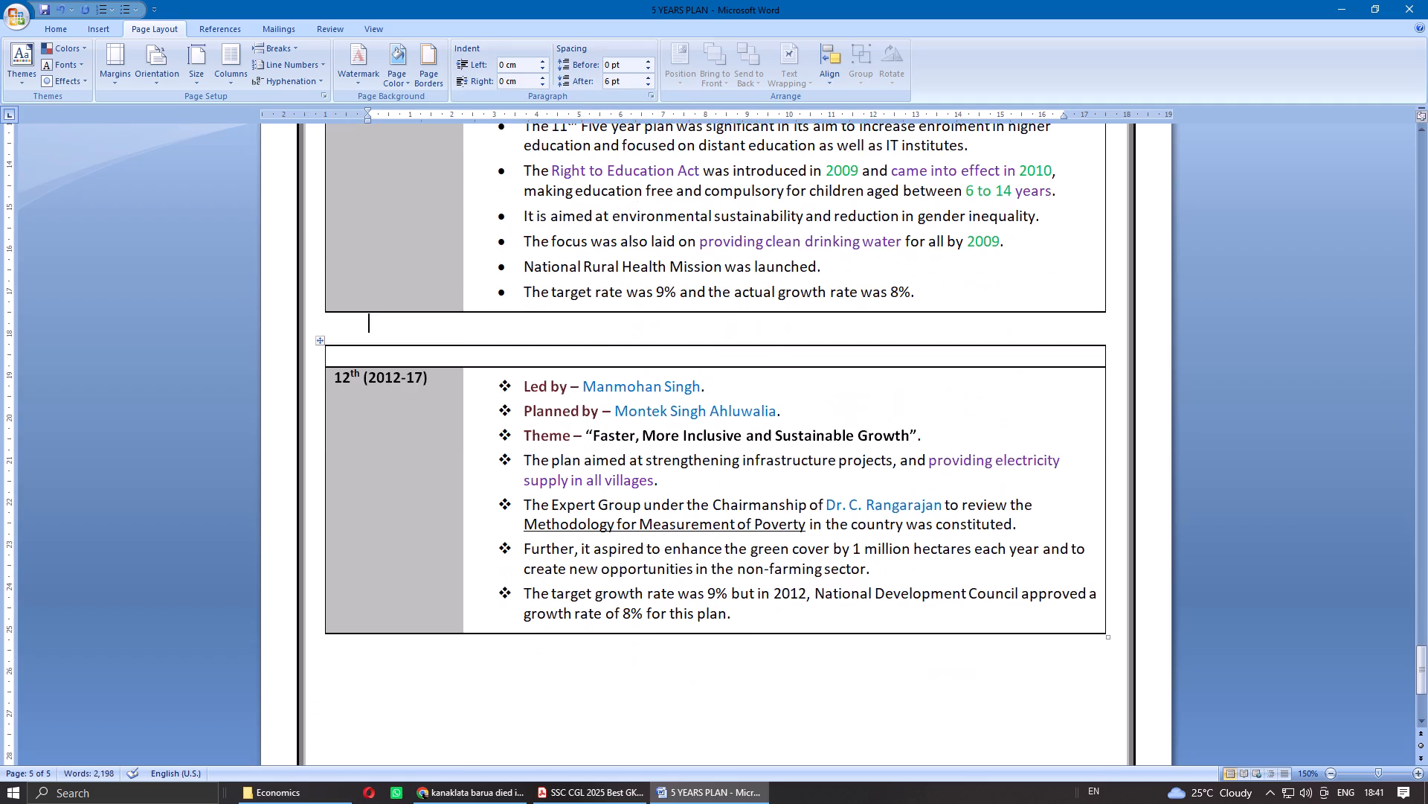
scroll(771, 405, up, 12)
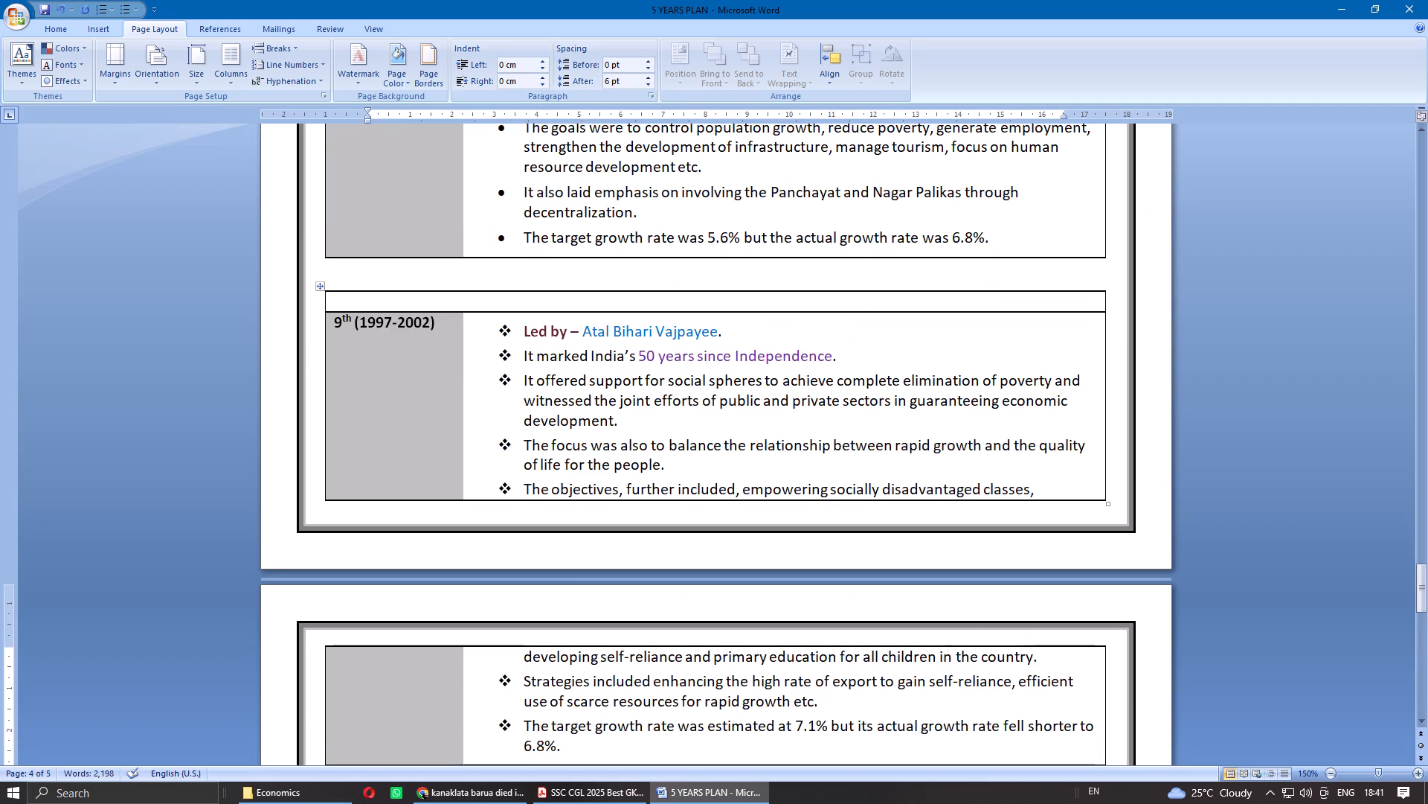
click(44, 7)
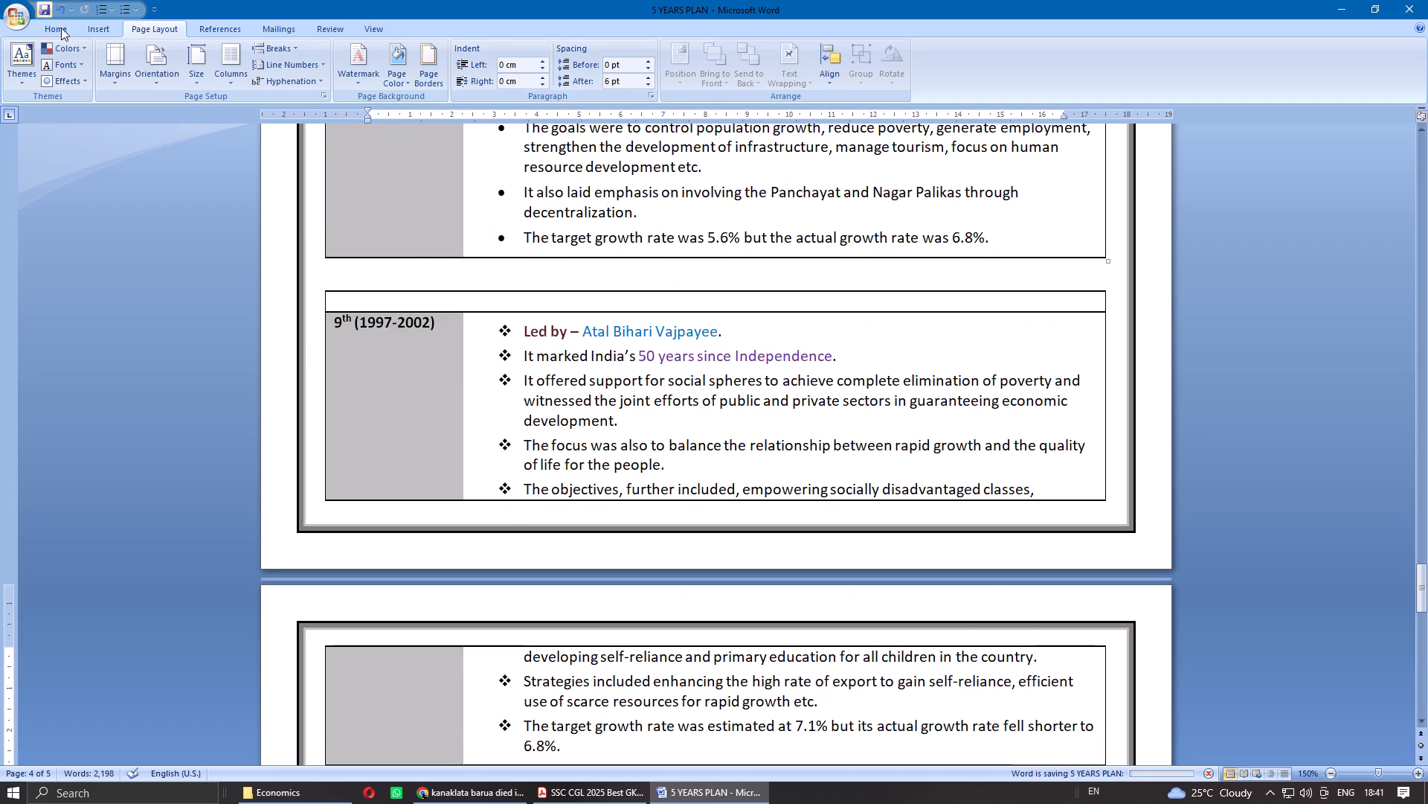
click(1427, 0)
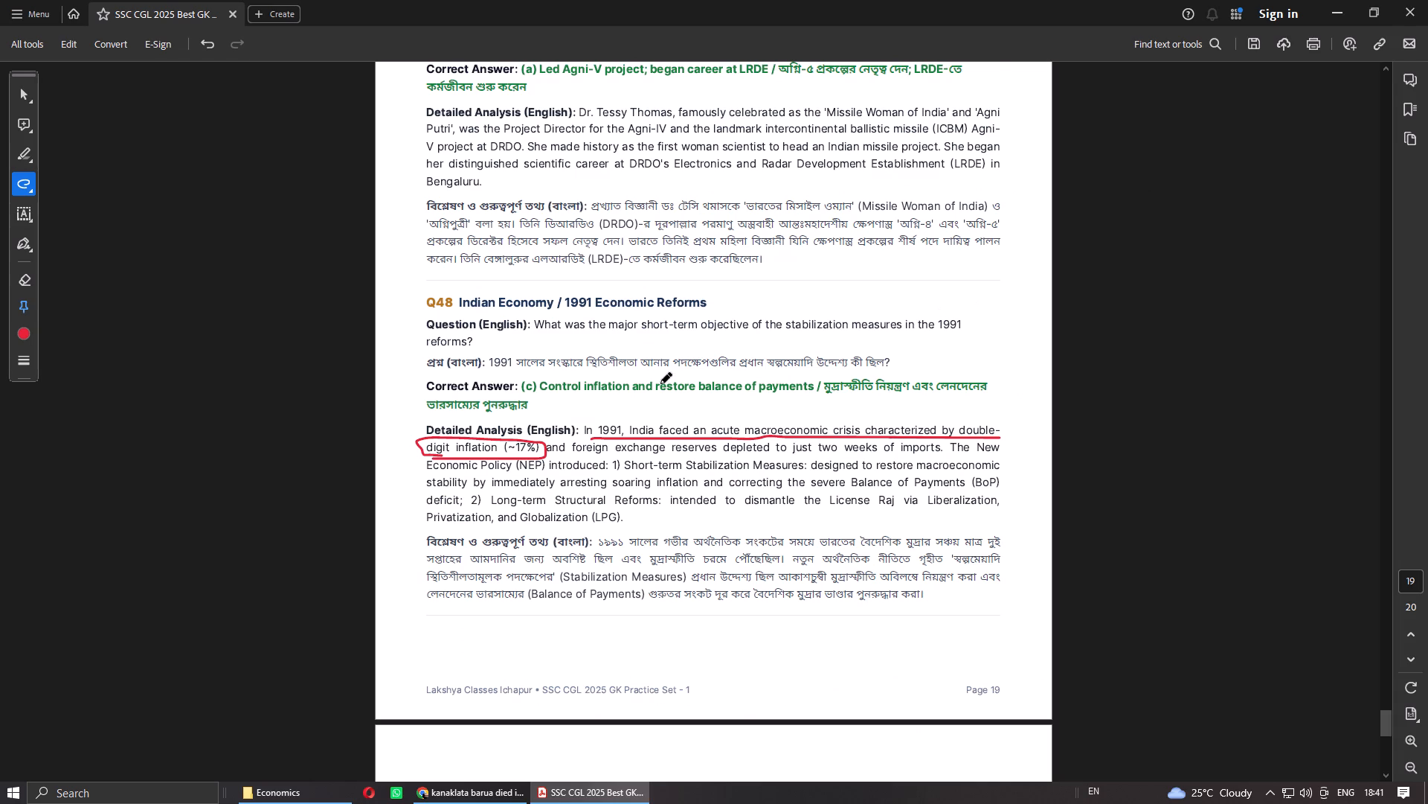
Close the SSC CGL 2025 Best GK PDF.
scroll(553, 428, up, 5)
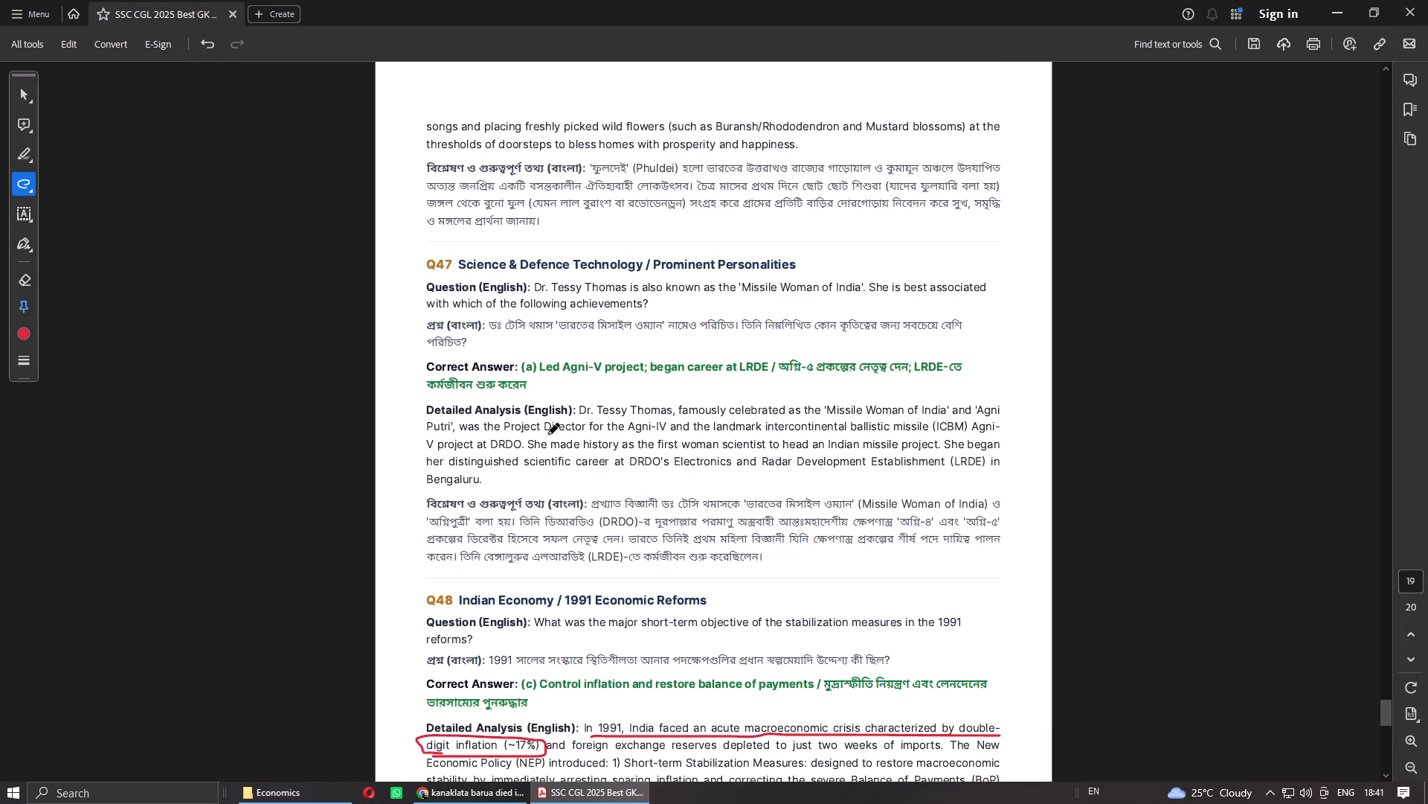
click(1427, 0)
click(770, 432)
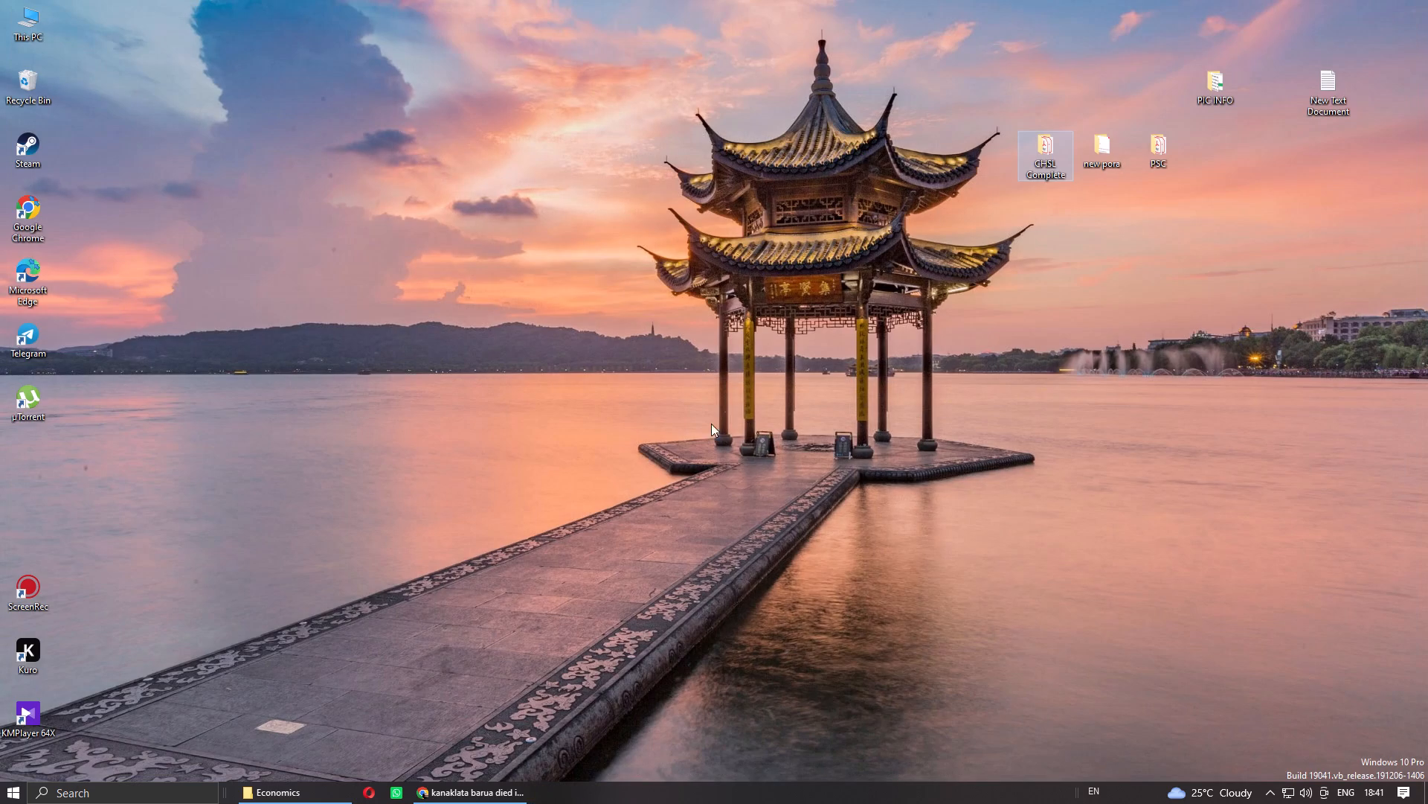
Delete the Lakshya Classes SSC CGL 2025 GK Set PDF and its mistakenly created shortcut from the CGL folder inside CHSL Complete.
double_click(1044, 149)
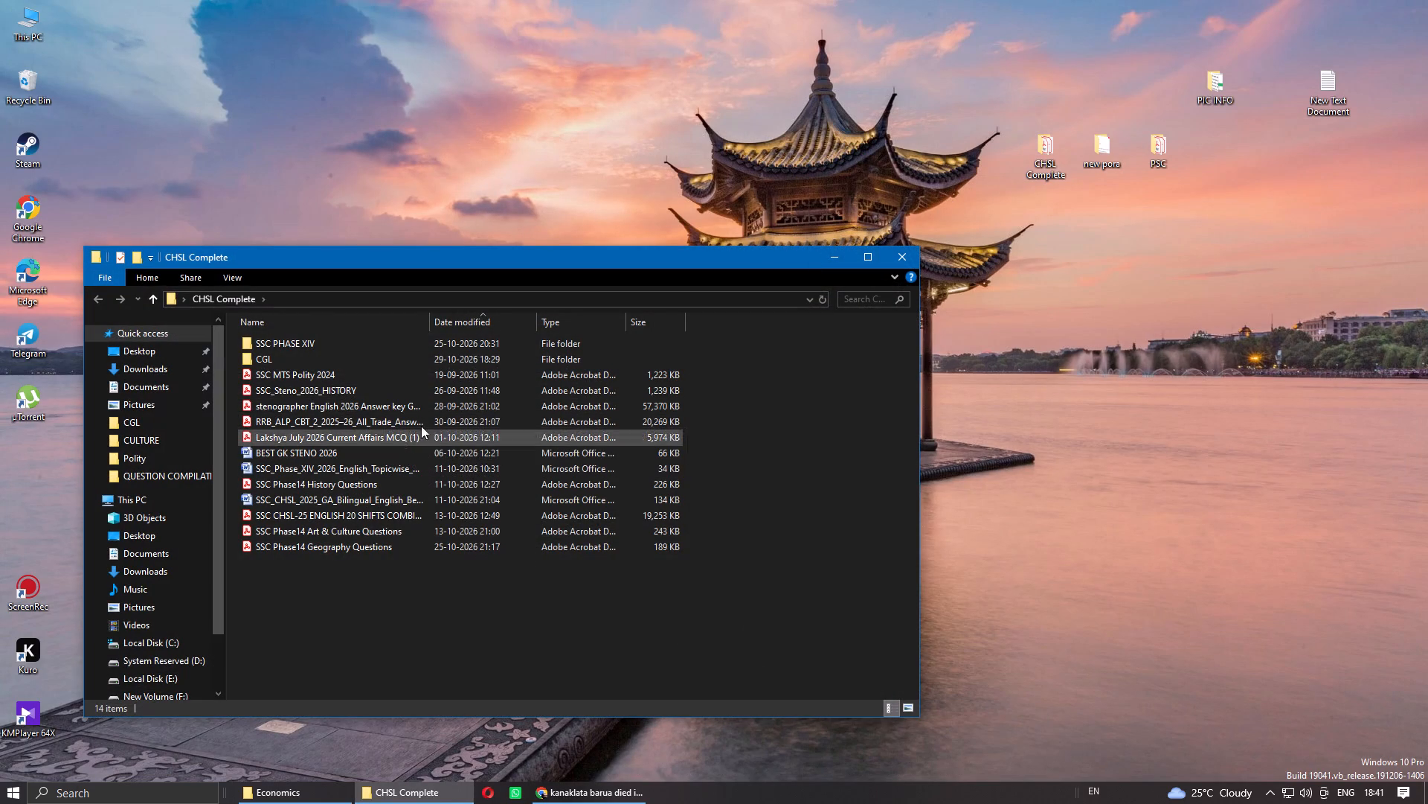
double_click(297, 357)
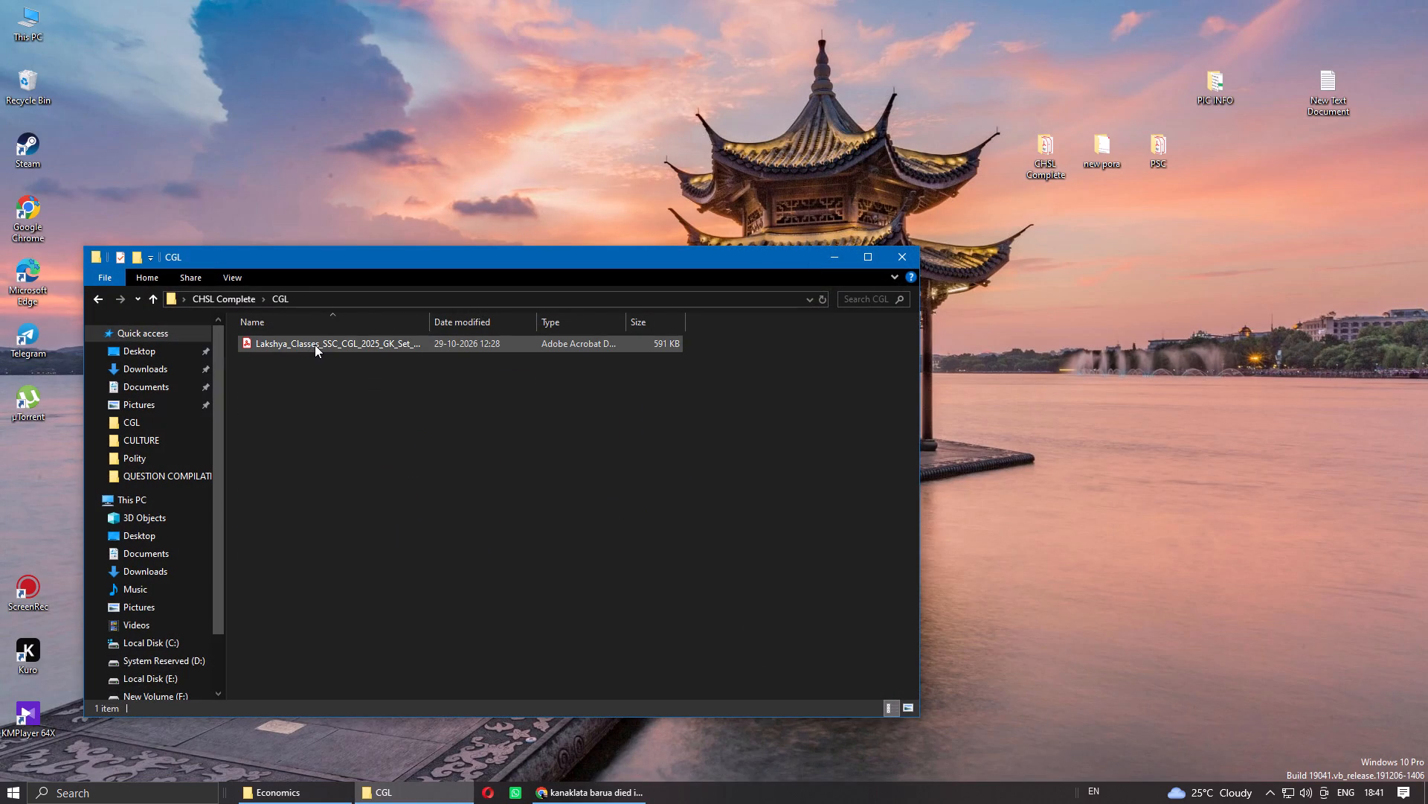
click(315, 345)
right_click(315, 345)
click(386, 613)
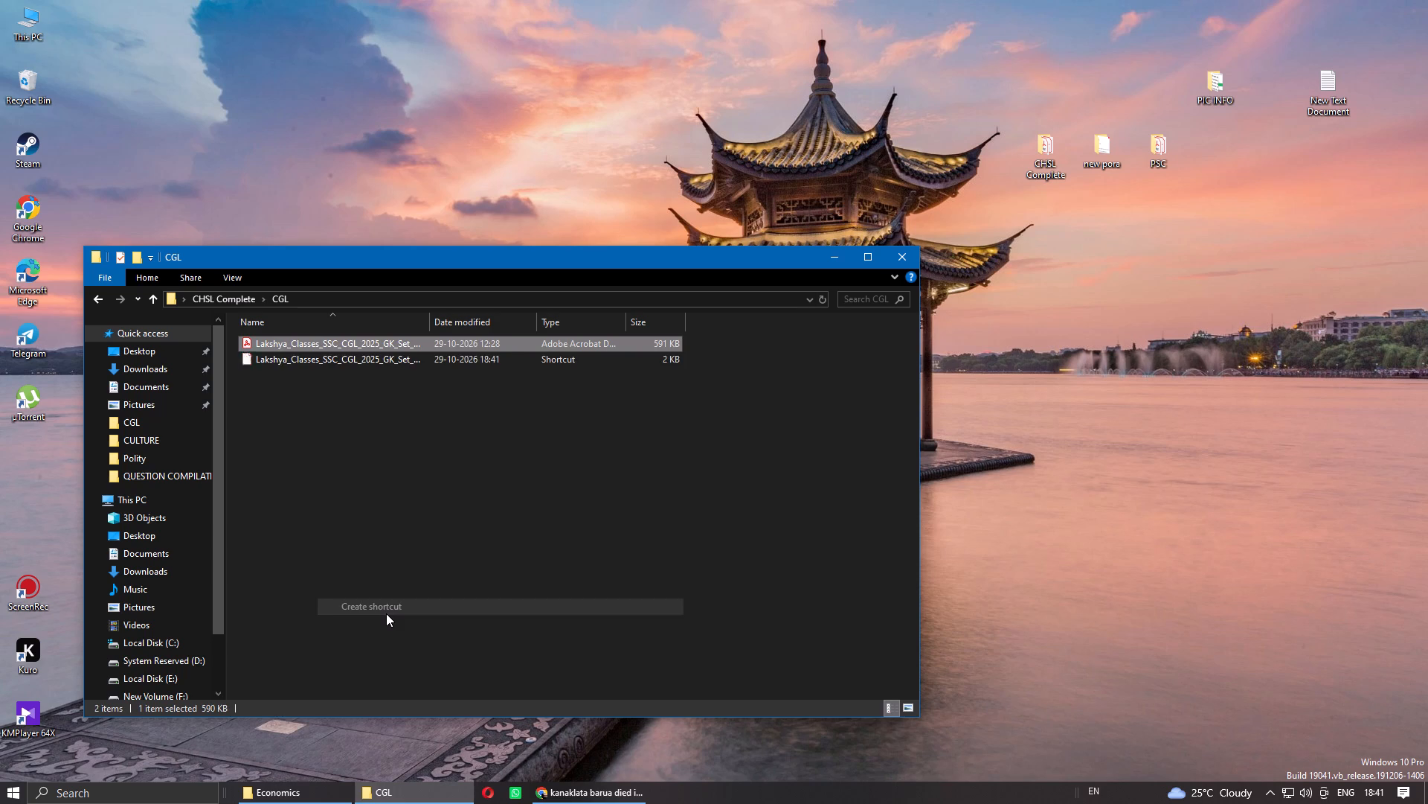
click(353, 465)
drag(334, 387, 332, 338)
right_click(349, 348)
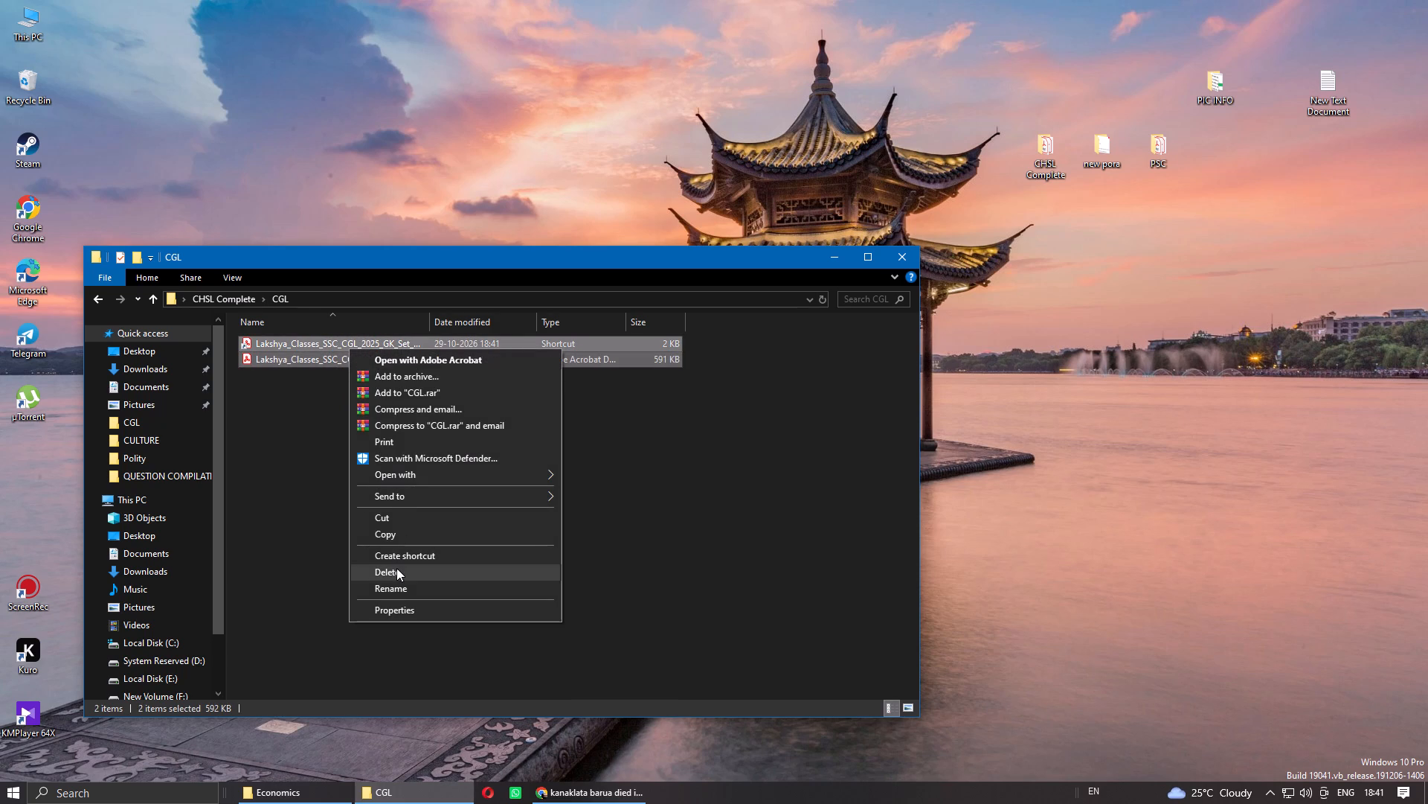
click(396, 568)
click(901, 258)
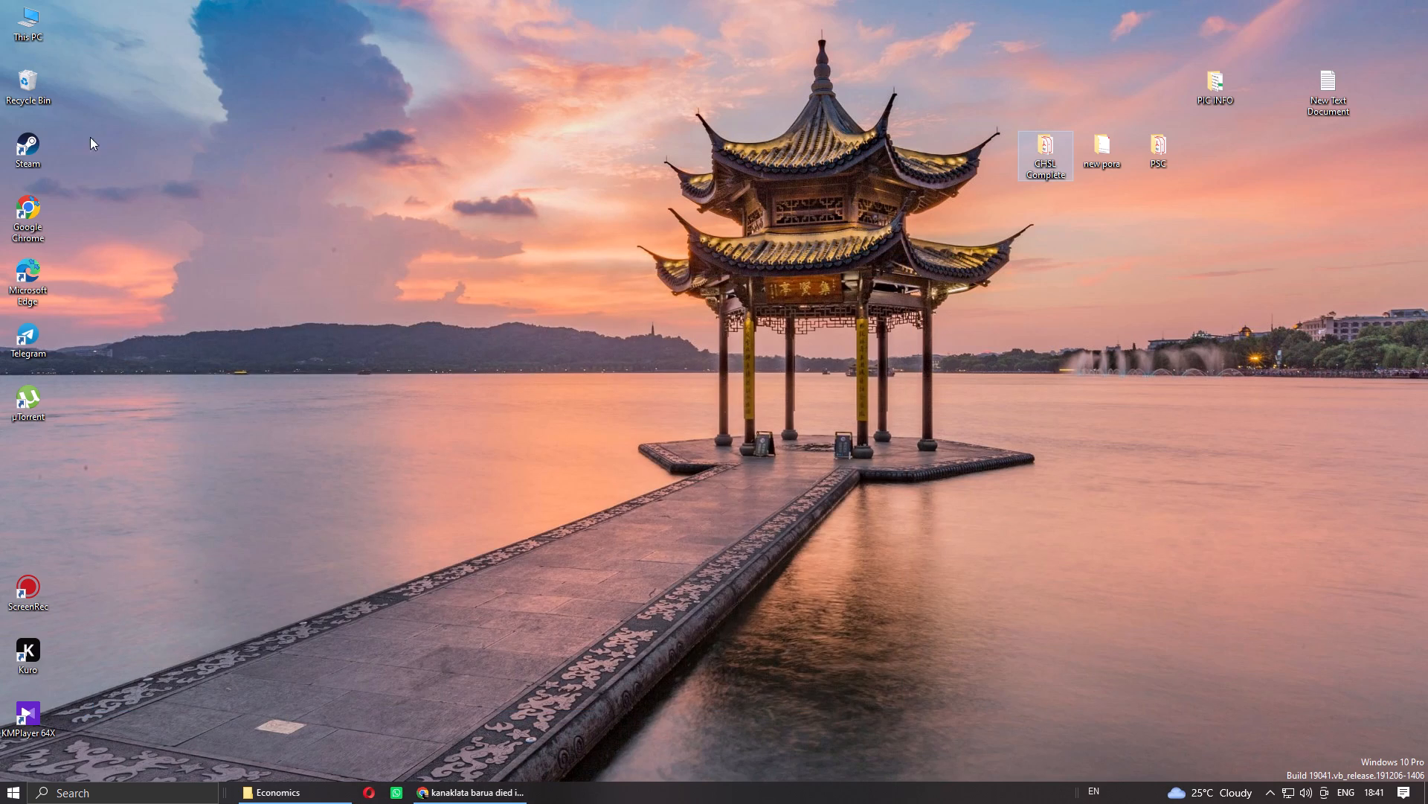
Open the Recycle Bin.
double_click(39, 89)
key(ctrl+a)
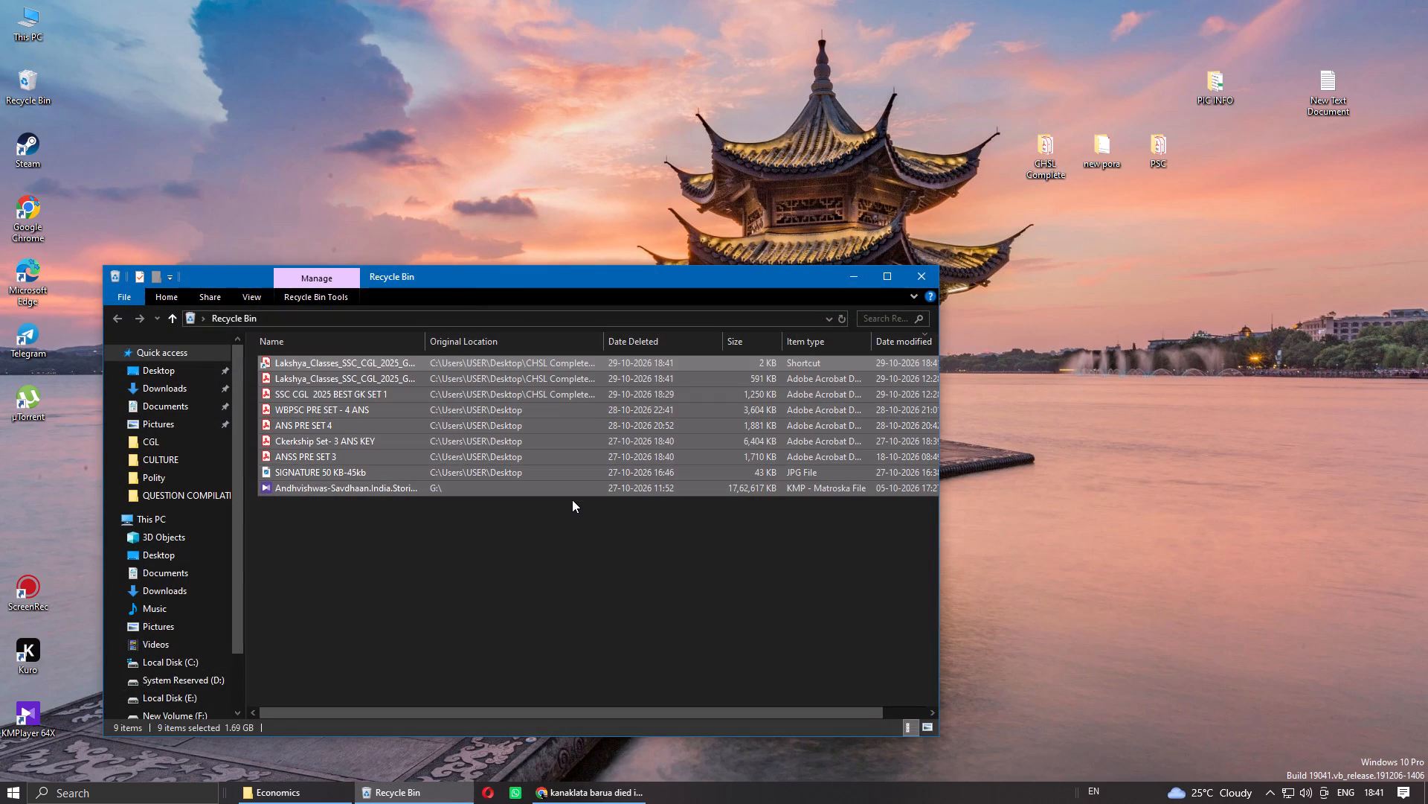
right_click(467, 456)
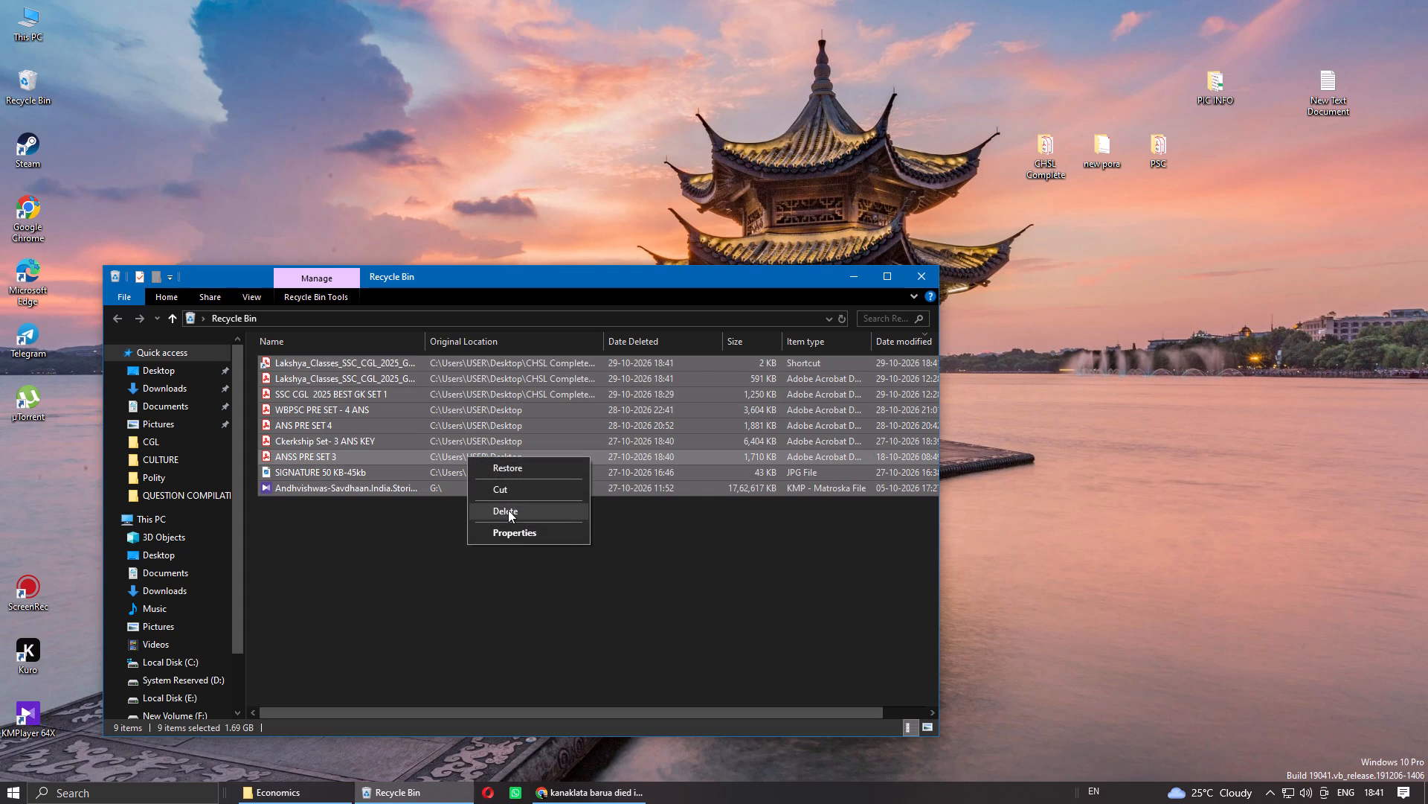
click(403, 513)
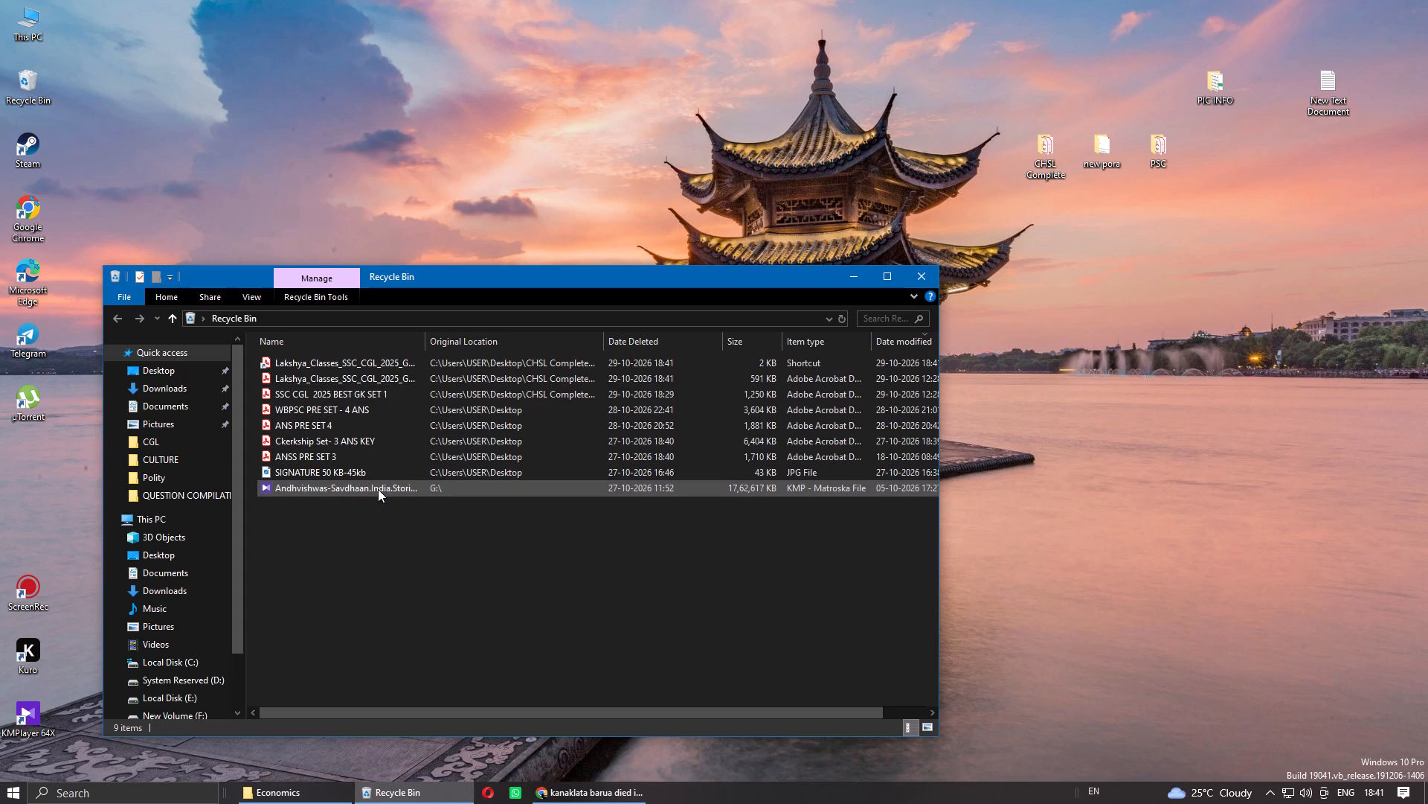
Restore the Andhvishwas-Savdhaan.India video file from the Recycle Bin to its original location.
click(378, 489)
right_click(378, 489)
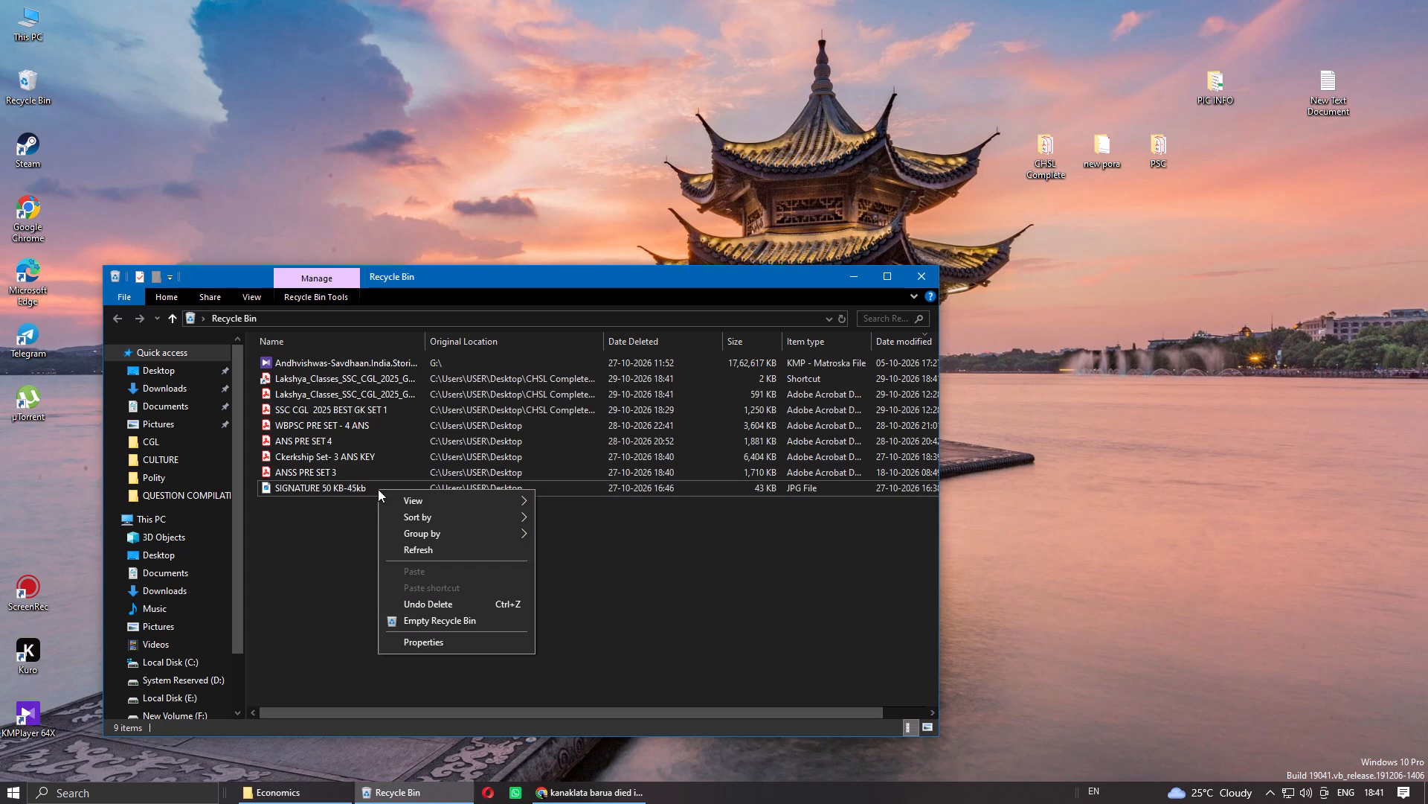
click(345, 363)
right_click(345, 363)
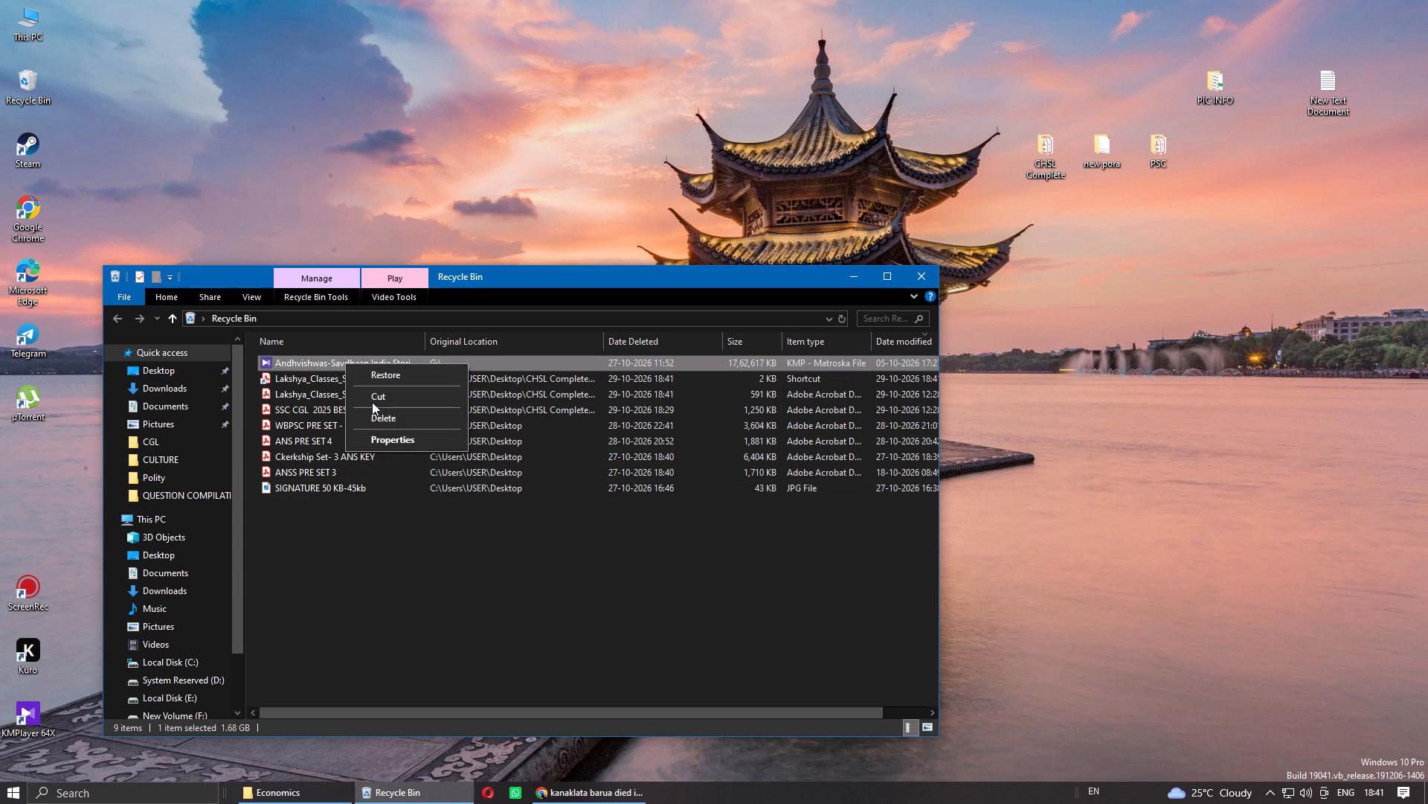
click(397, 368)
Permanently delete all the remaining files in the Recycle Bin and close it.
drag(395, 532, 357, 373)
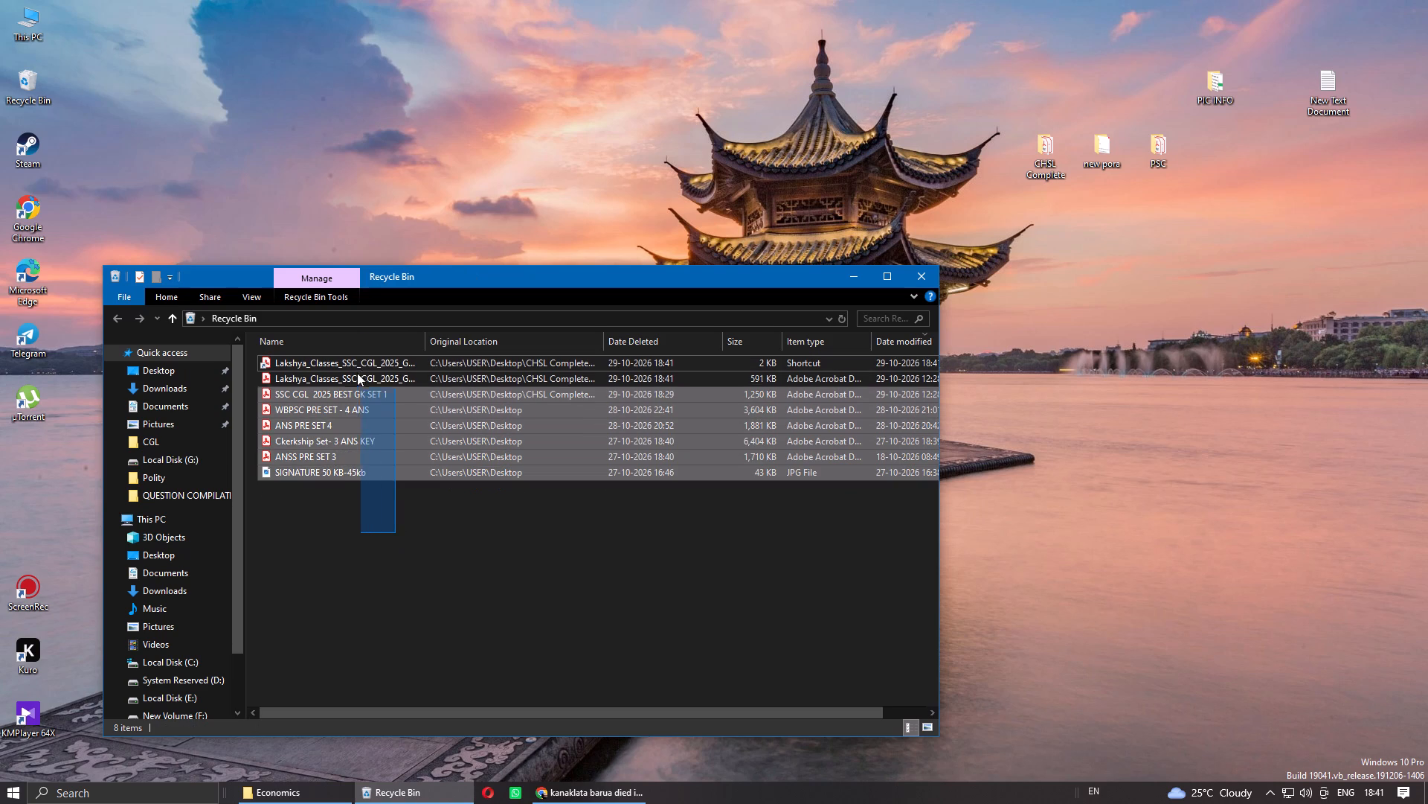
drag(357, 373, 356, 360)
right_click(356, 360)
click(385, 415)
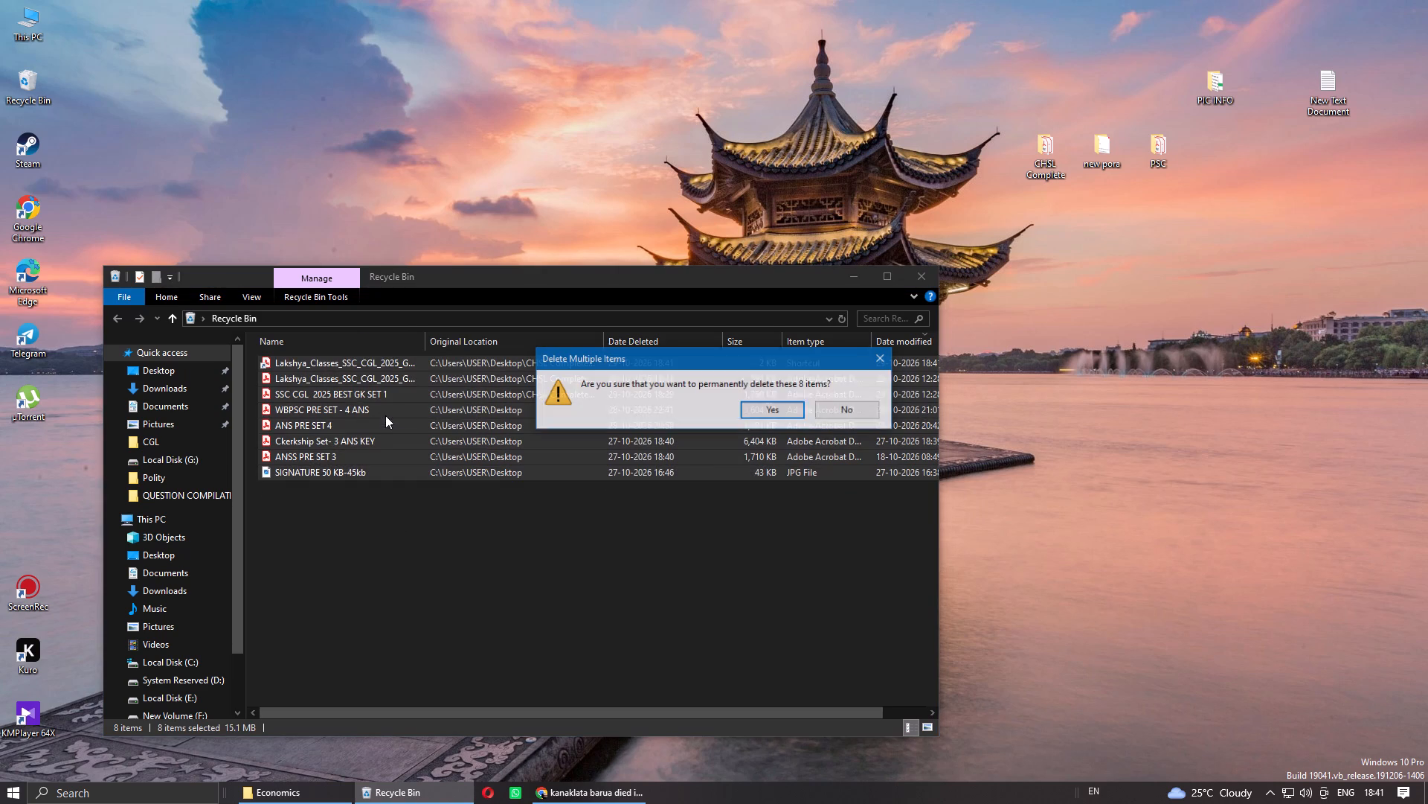
click(760, 412)
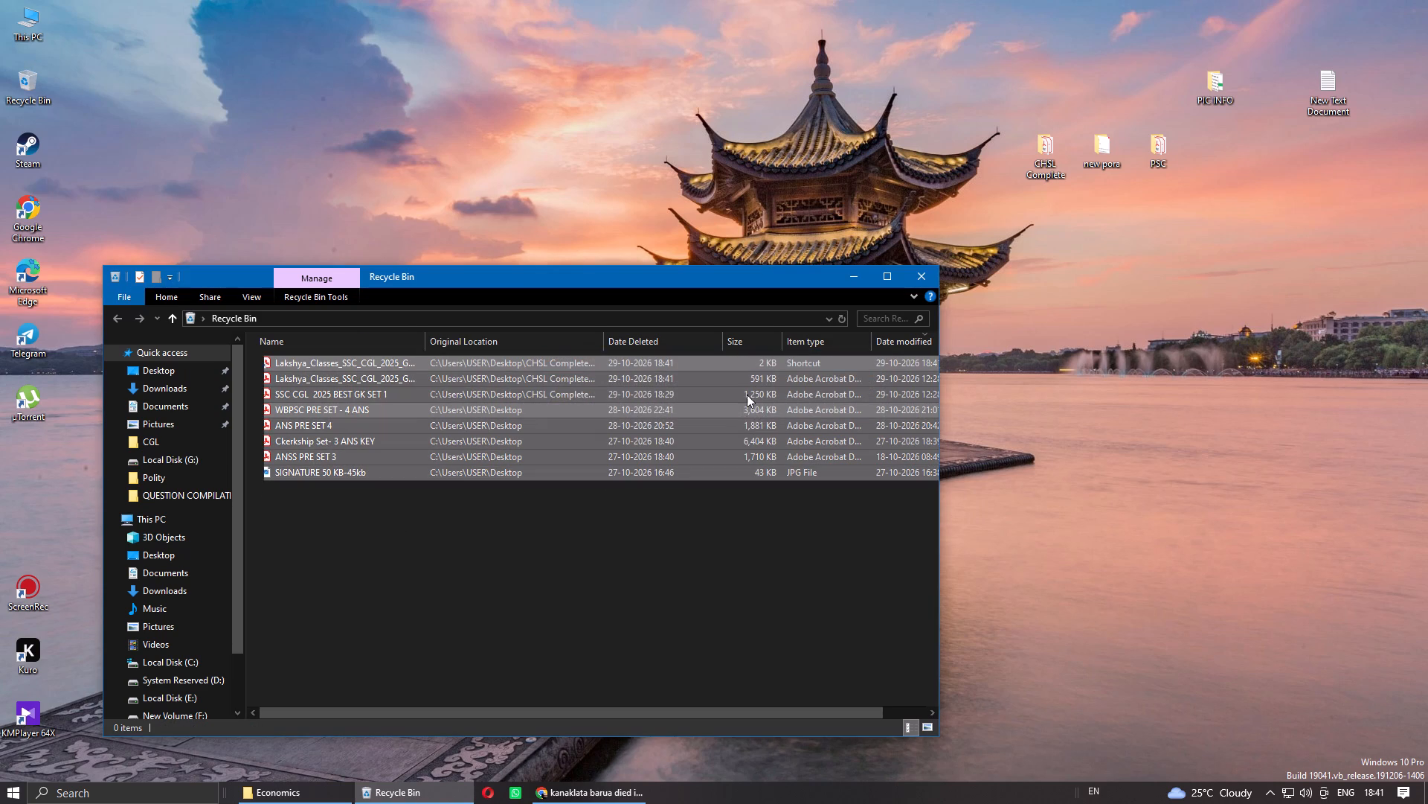
click(930, 277)
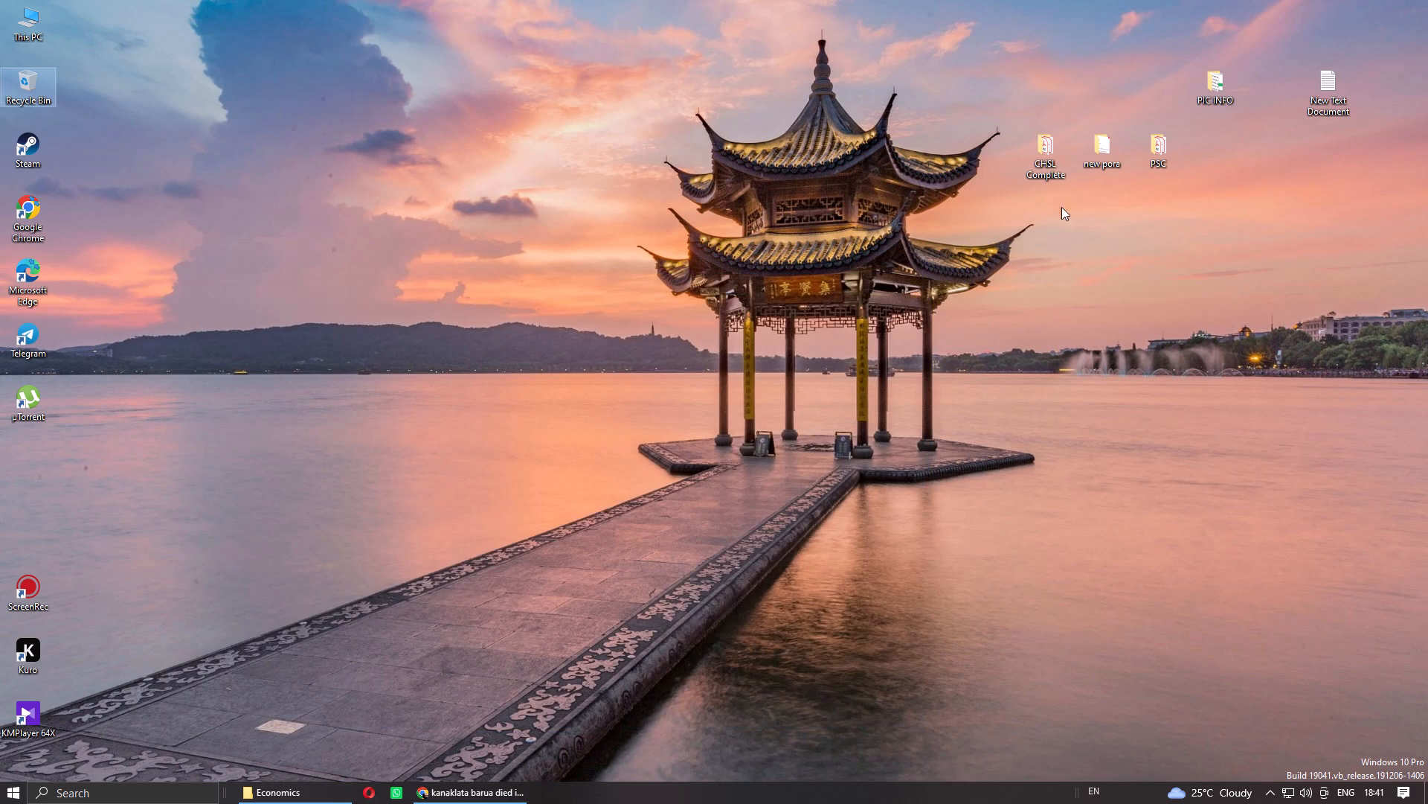
Open the CHSL Complete folder from the desktop.
double_click(1047, 148)
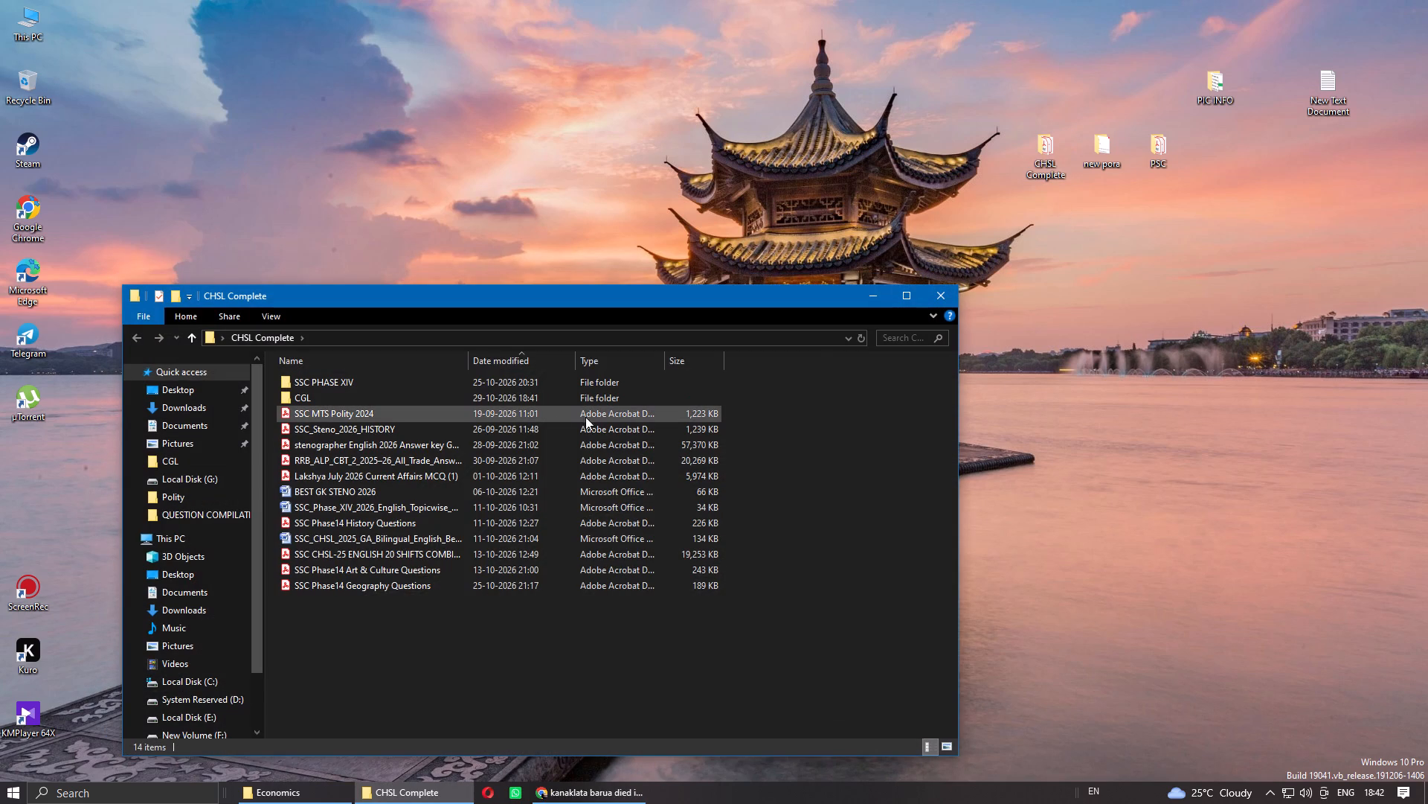
Open the SSC_Steno_2026_HISTORY PDF from the CHSL Complete folder.
double_click(393, 424)
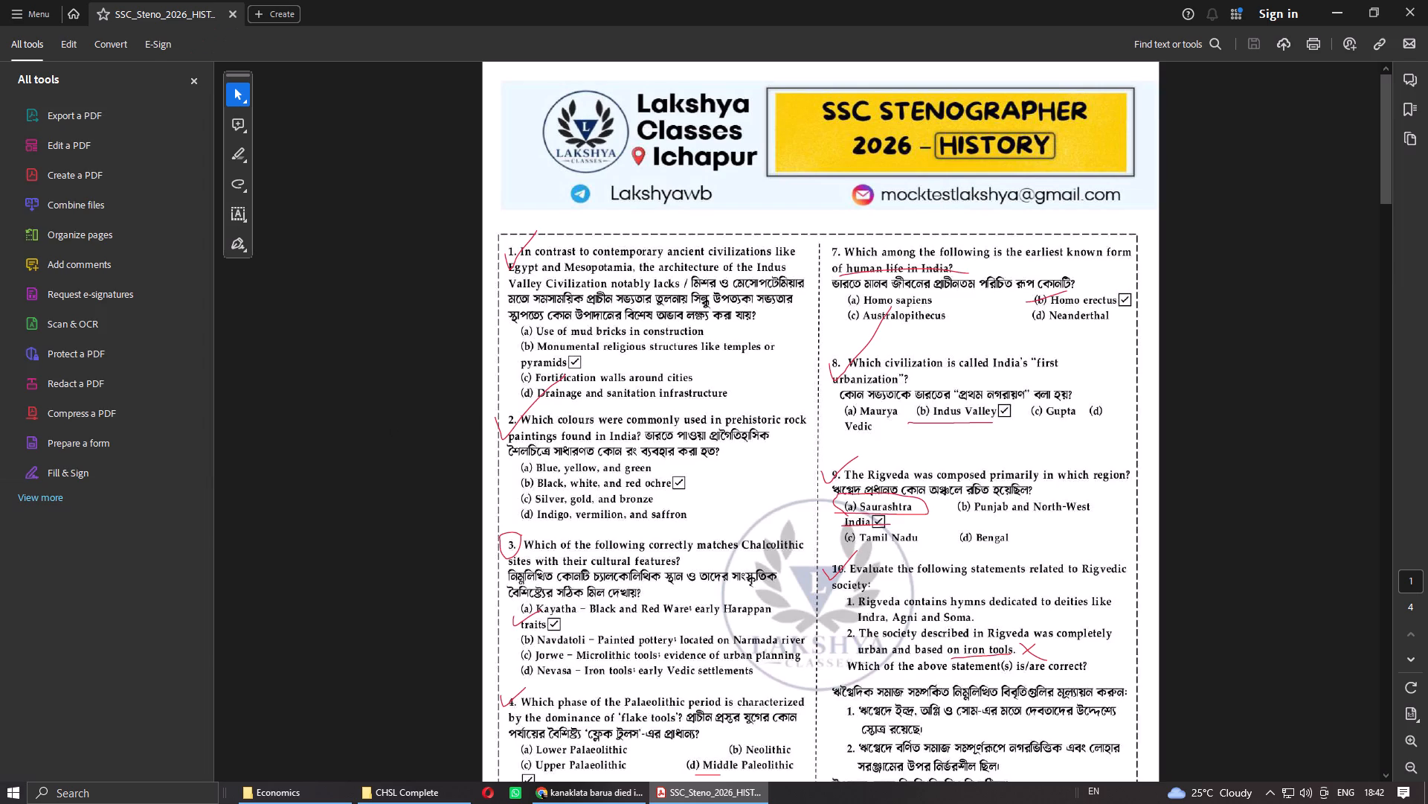
Look through the history questions and their handwritten annotations from page 1 to questions 25–33 on page 3.
scroll(794, 425, down, 16)
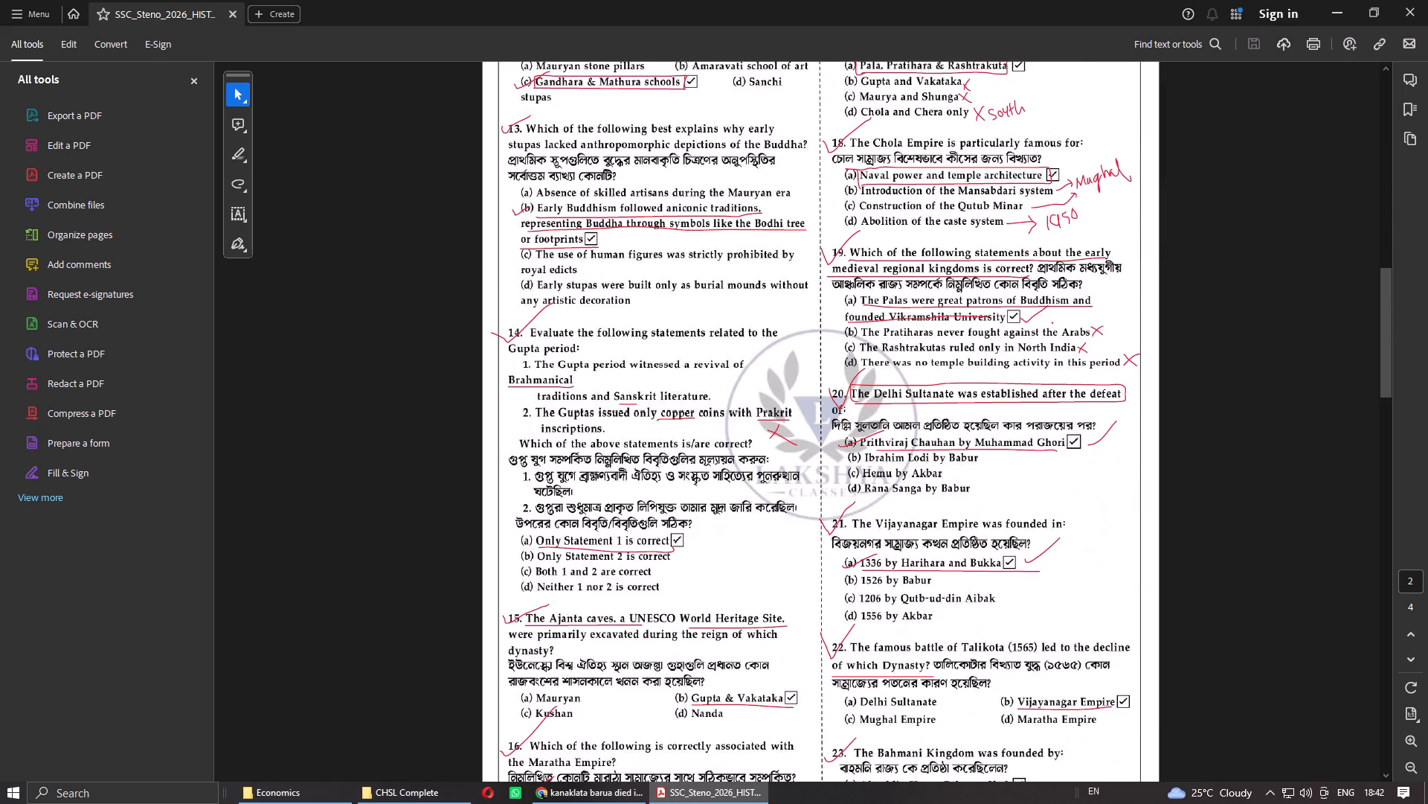
scroll(794, 425, down, 6)
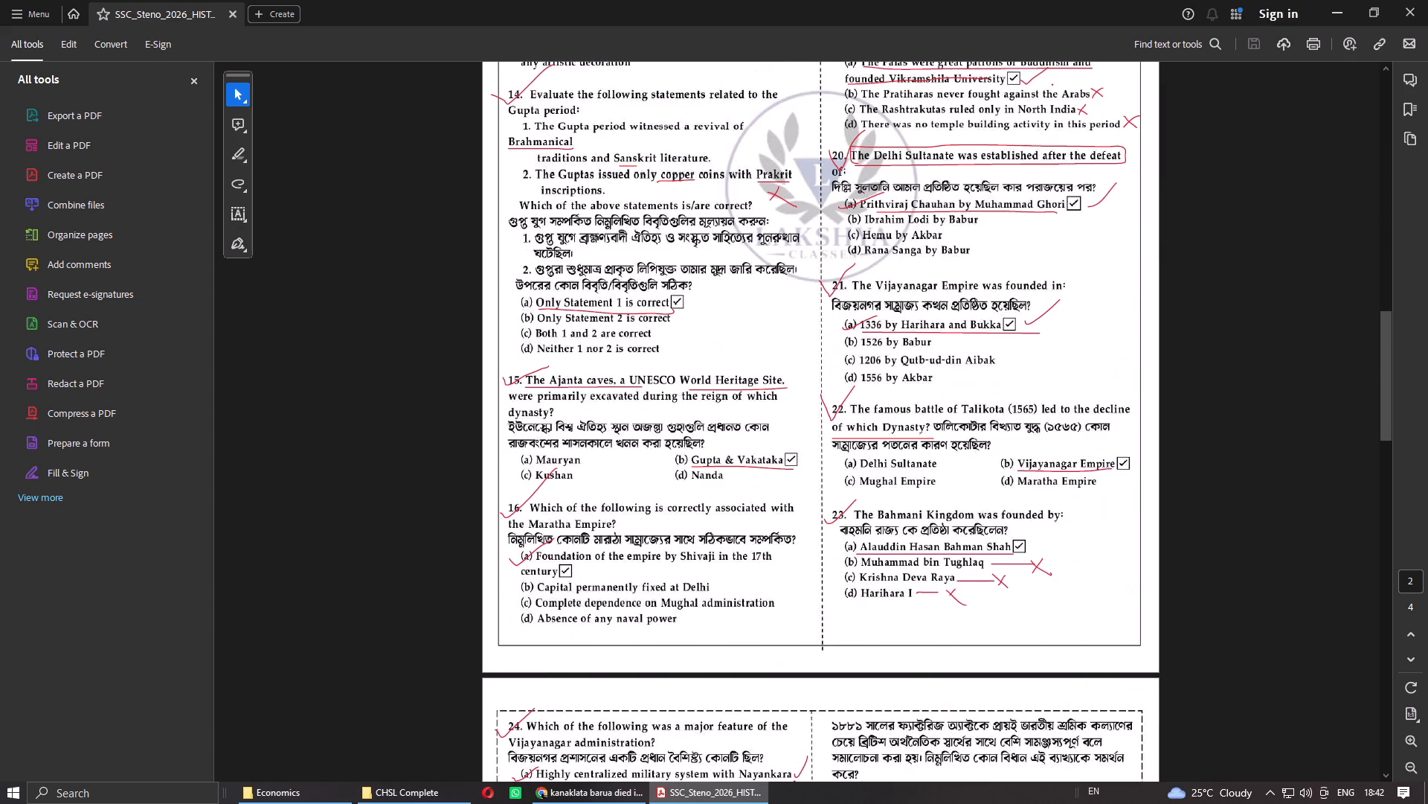
scroll(794, 425, down, 14)
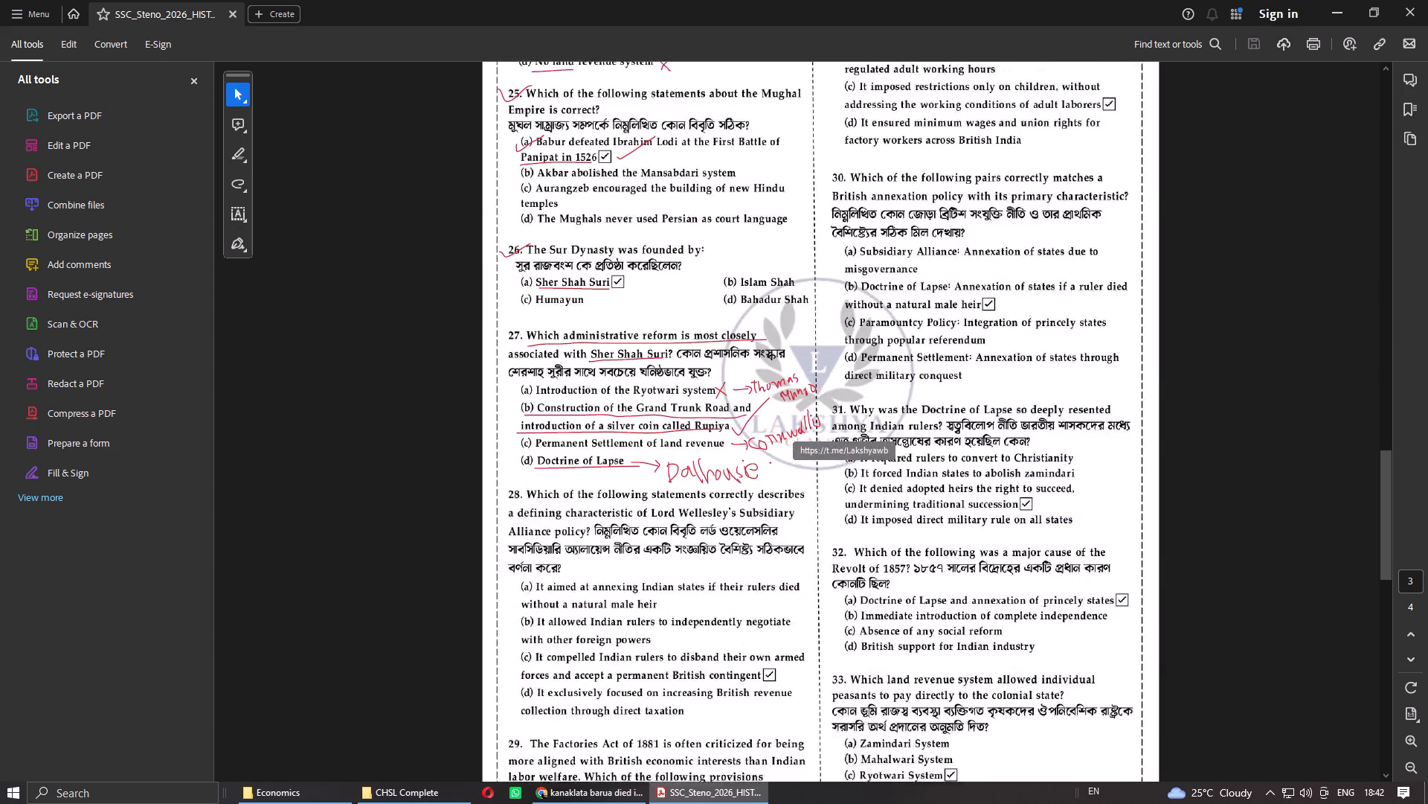
scroll(794, 425, down, 16)
scroll(794, 425, up, 12)
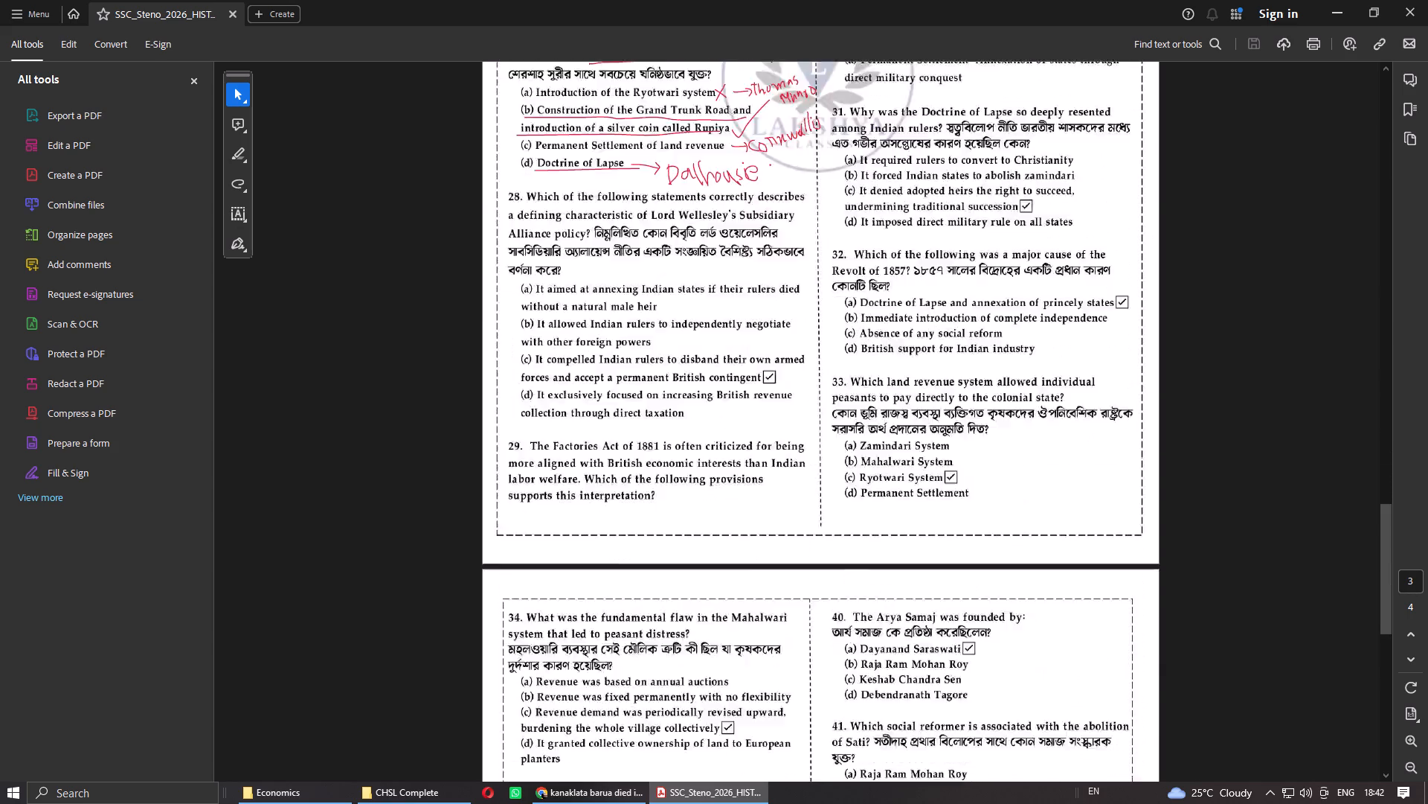
scroll(794, 425, up, 7)
scroll(574, 372, down, 3)
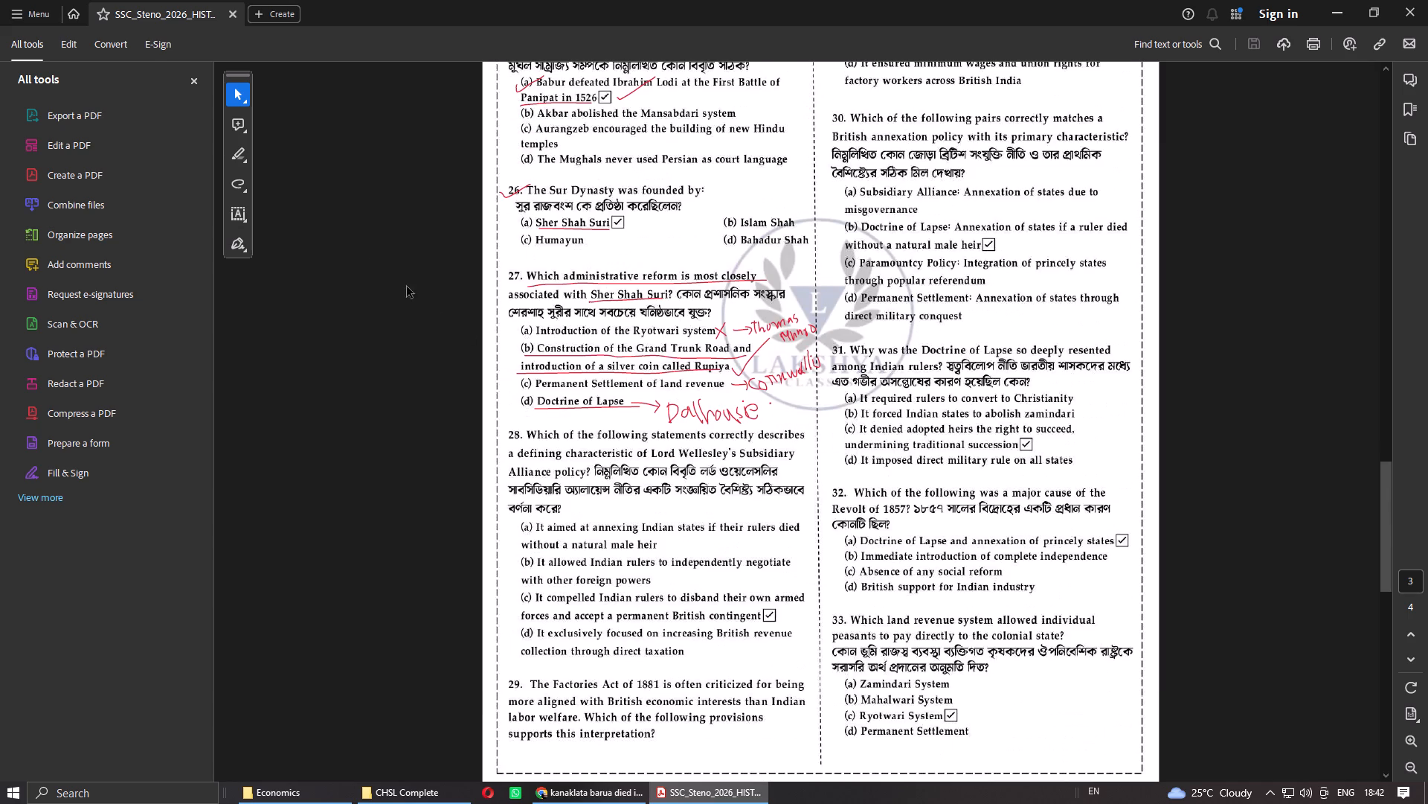
Hide the All tools pane to give the PDF page more room.
click(197, 83)
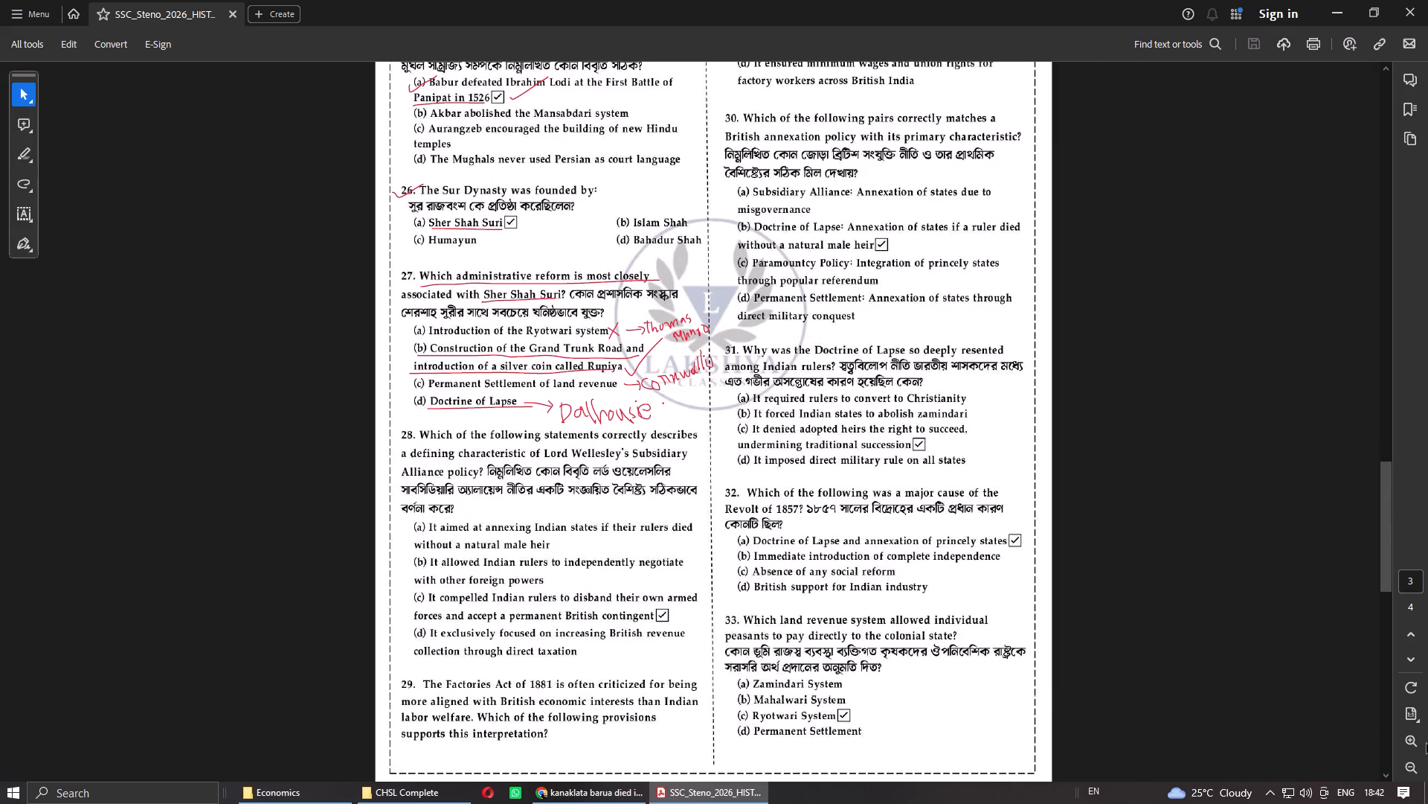